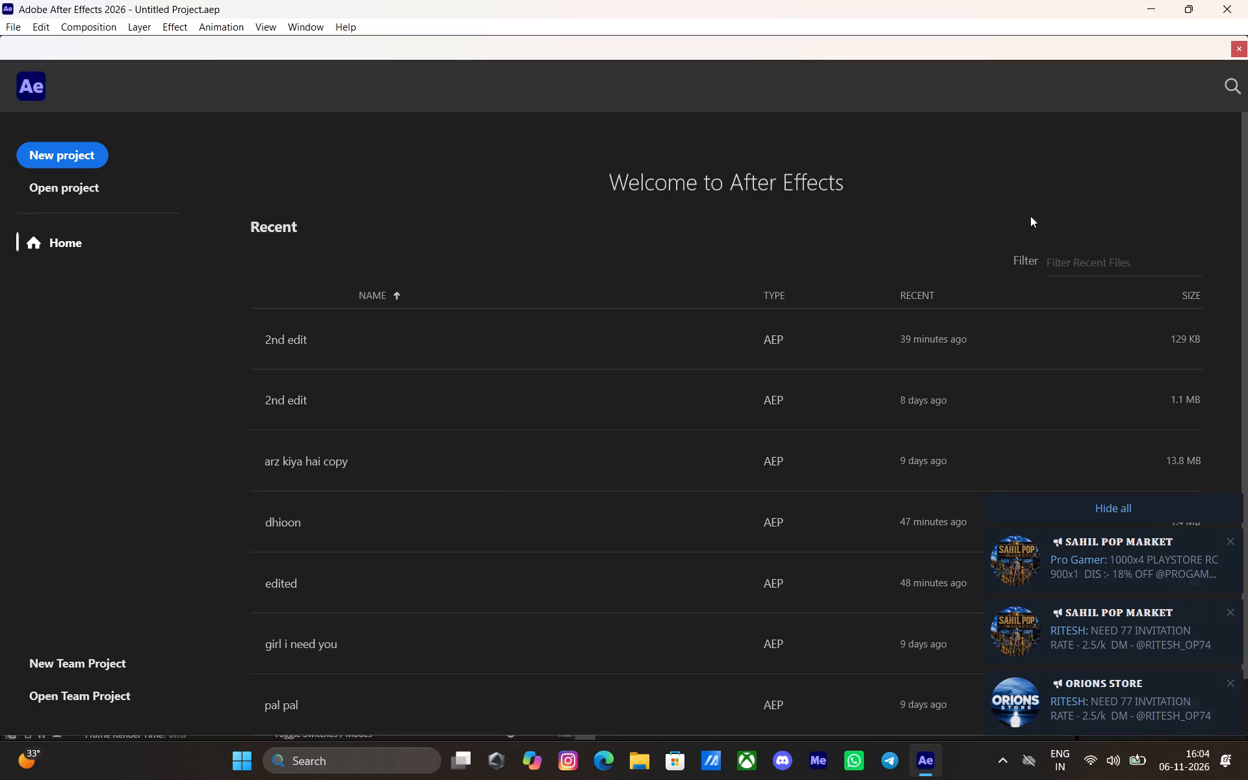
Open the most recently used "2nd edit" project, the 129 KB file, from the recent files.
left_click(386, 341)
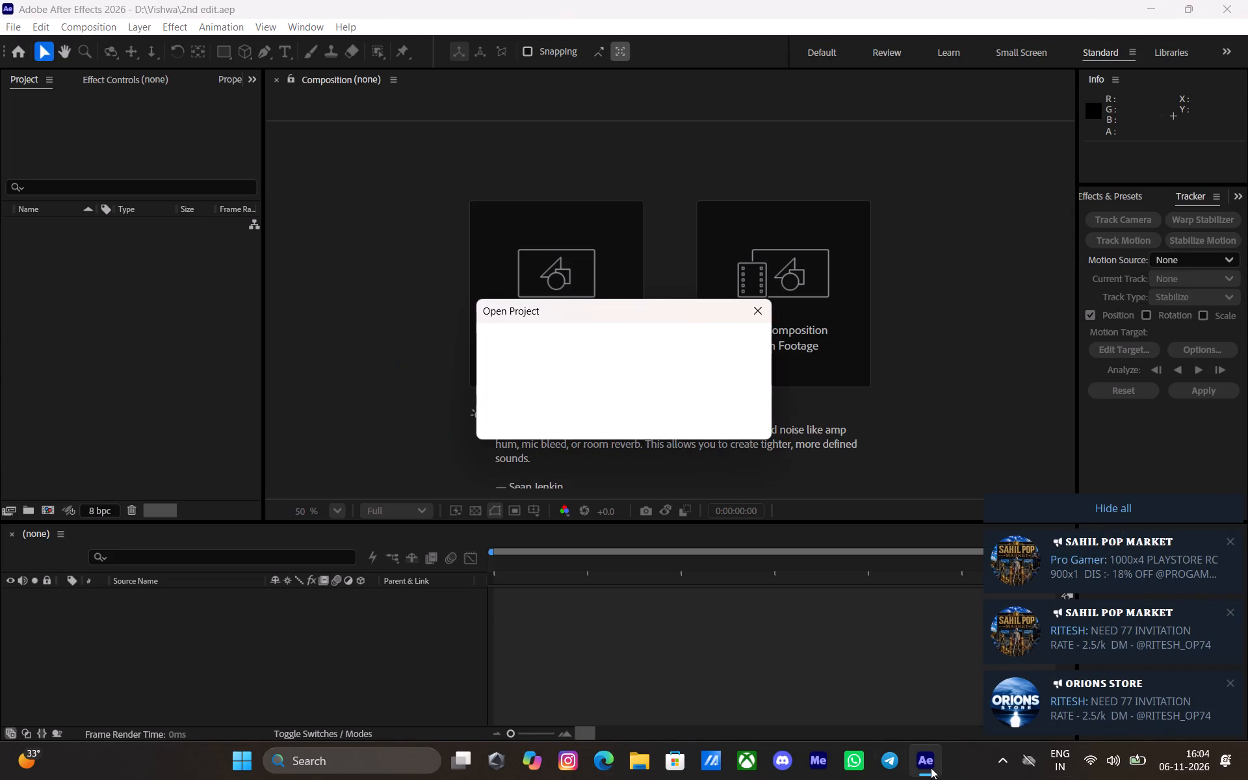
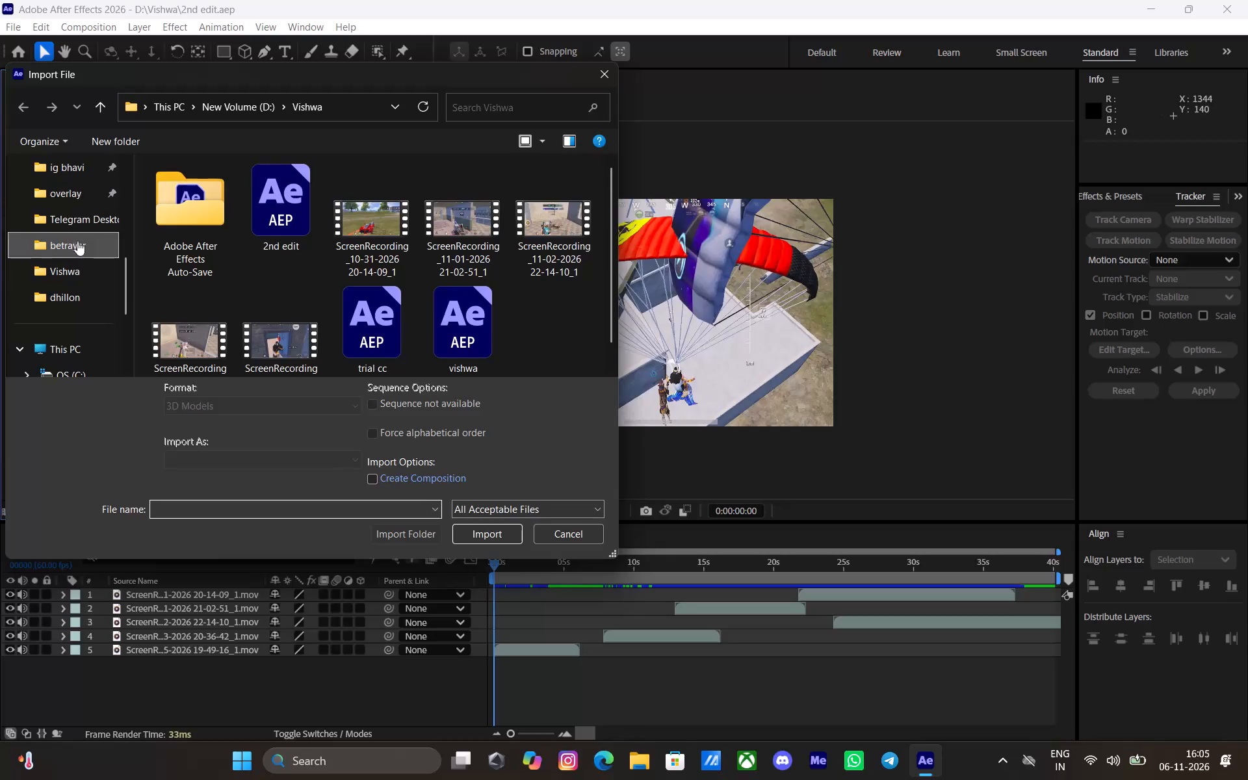
Import the Welcome_To_Ultimate_Royal_Pubg_Mobile sound effects video from the Telegram Desktop folder in Downloads.
scroll(77, 240, "up", 2)
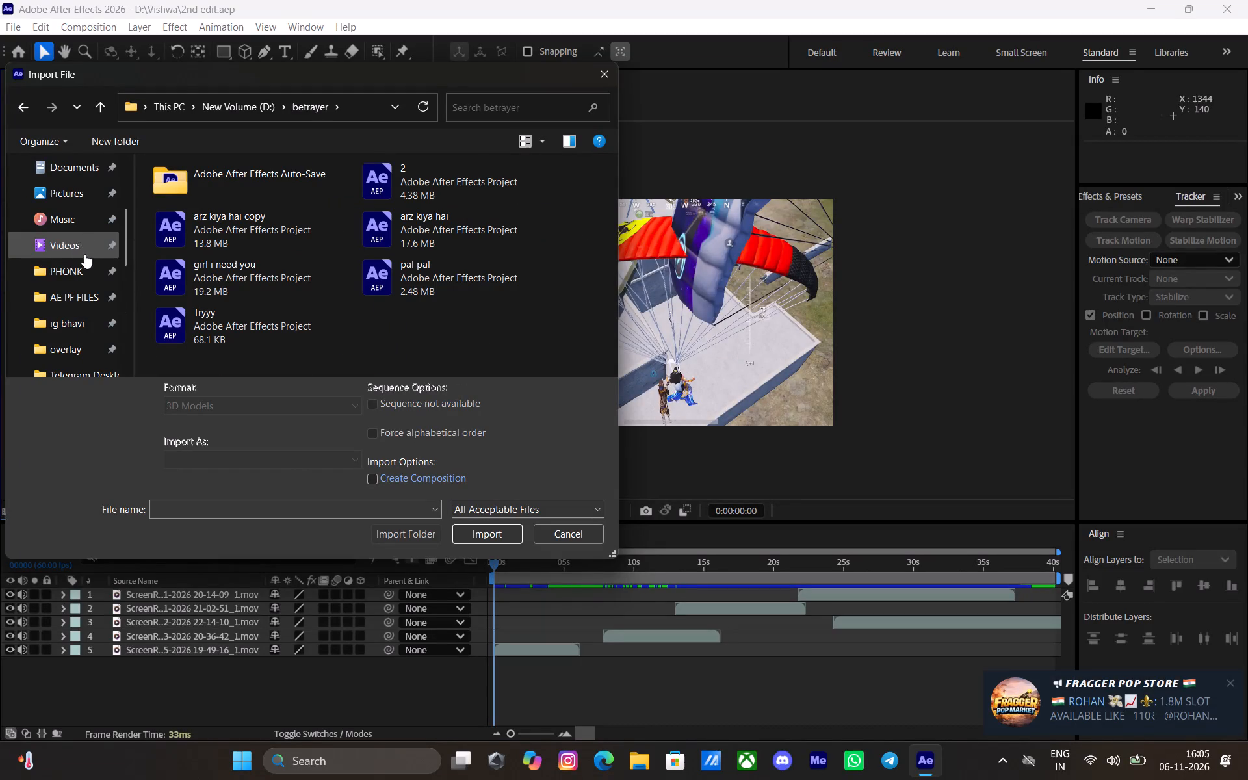
left_click(85, 287)
left_click(88, 272)
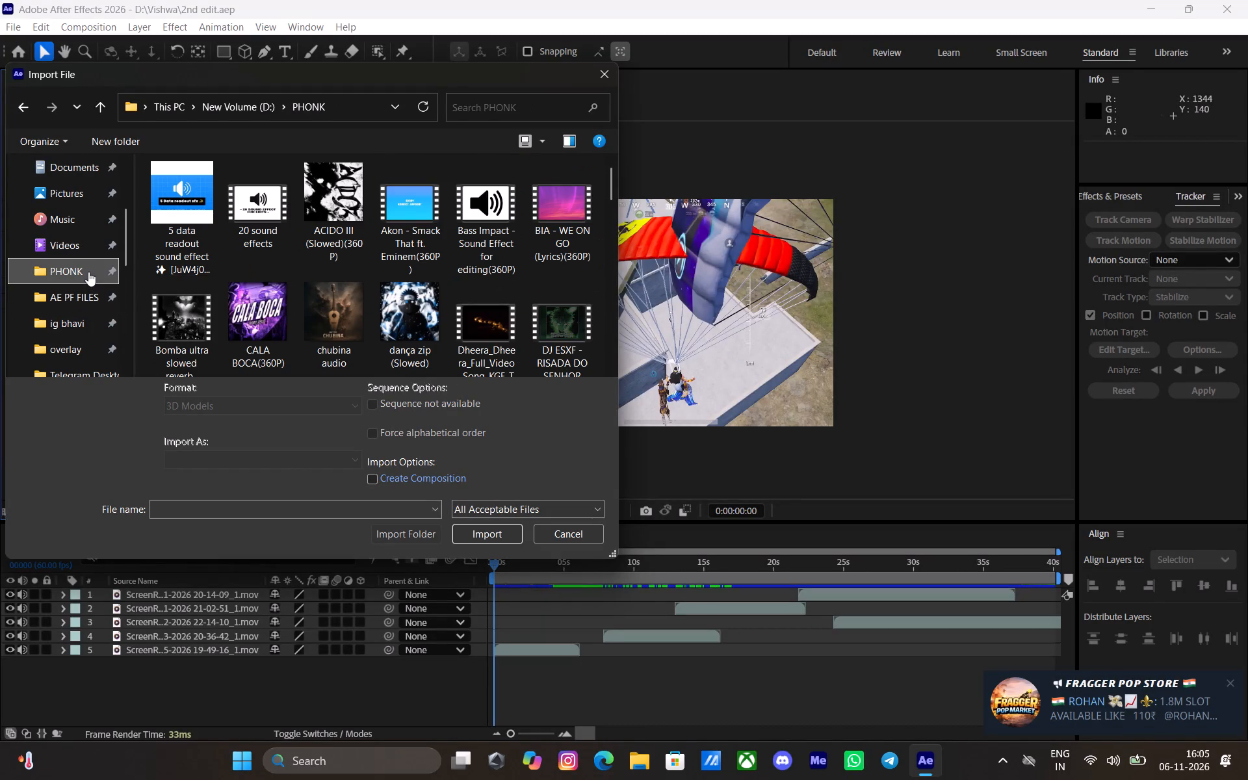
scroll(88, 272, "up", 1)
left_click(92, 222)
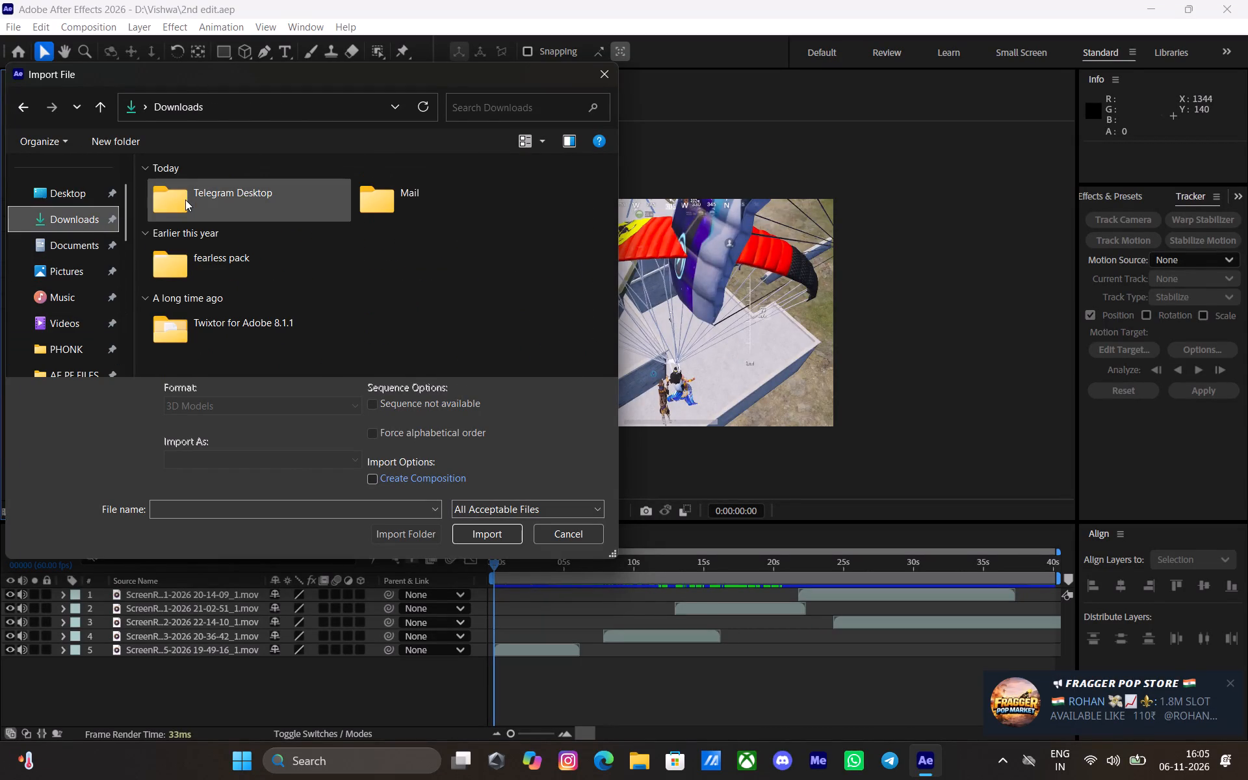
double_click(185, 200)
scroll(426, 268, "down", 7)
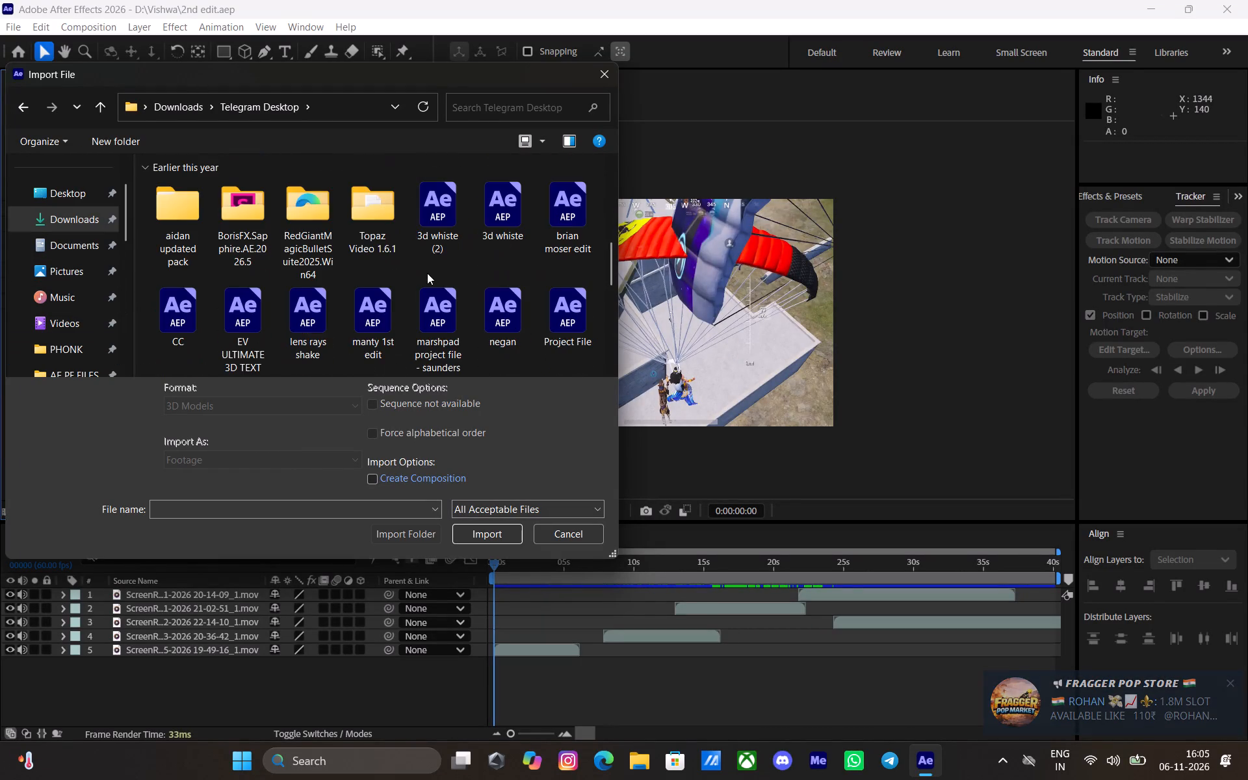
scroll(427, 274, "up", 2)
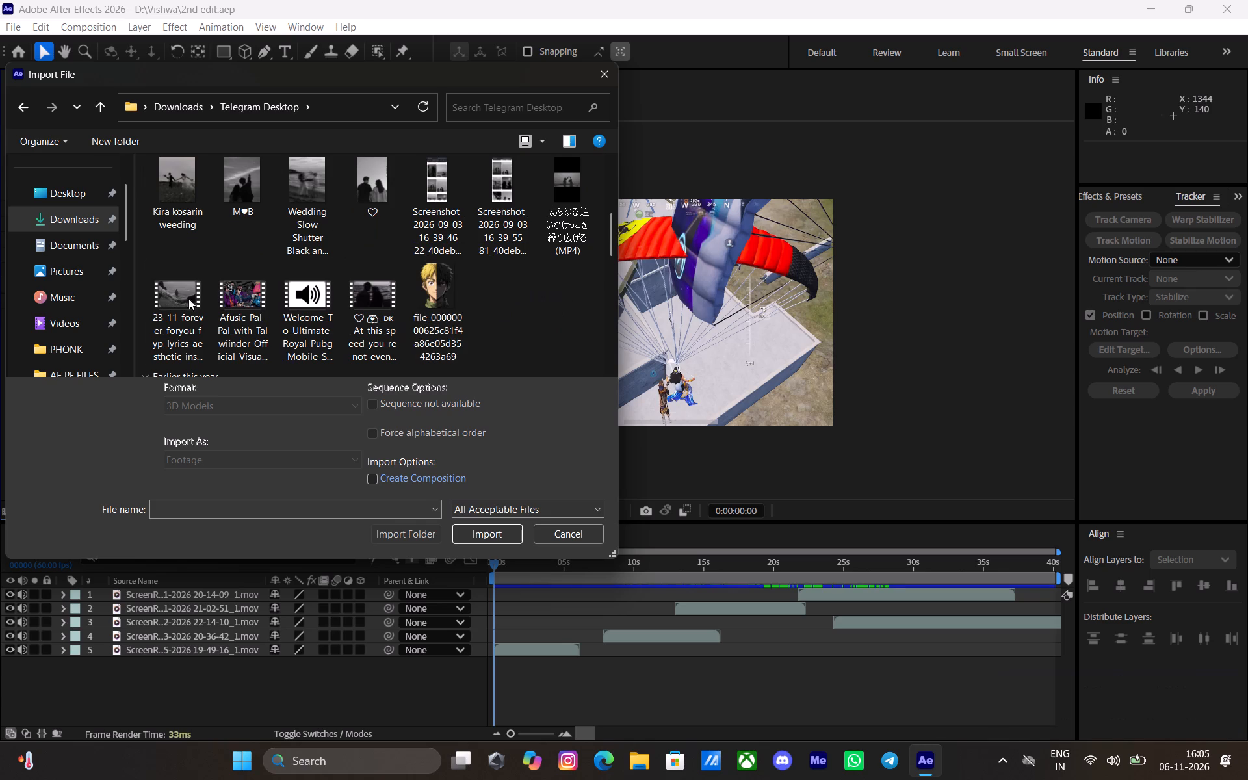
left_click(304, 314)
scroll(500, 338, "up", 1)
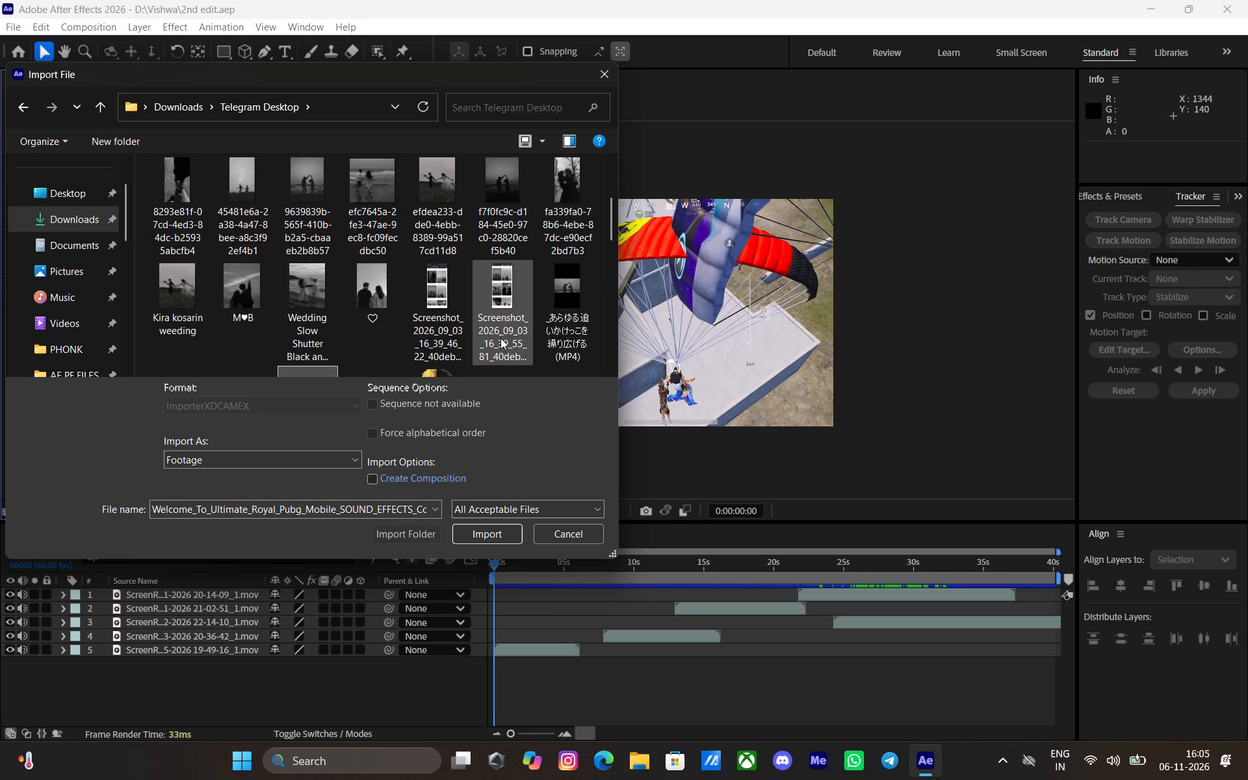
scroll(500, 339, "up", 7)
left_click(495, 530)
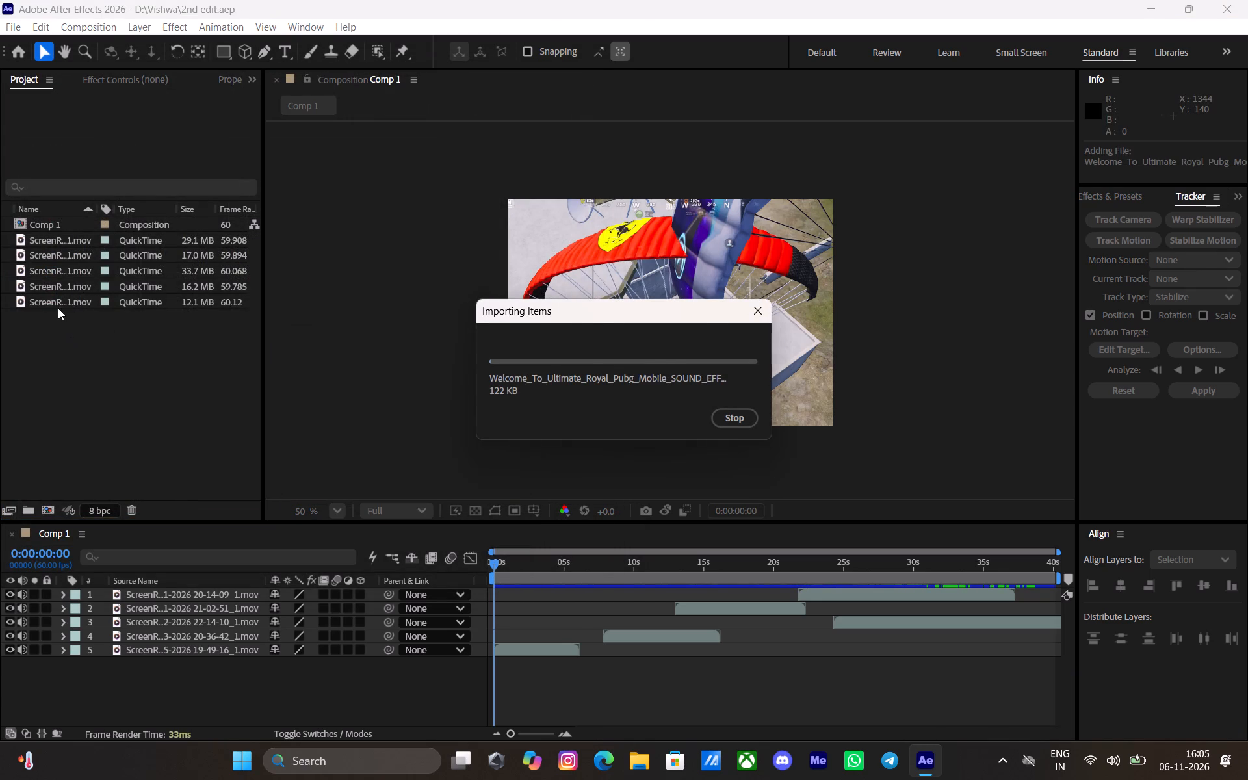
Add the imported Welcome sound effect clip to Comp 1 as the bottom layer and turn off its video visibility.
left_click_drag(77, 322, 121, 696)
left_click(13, 664)
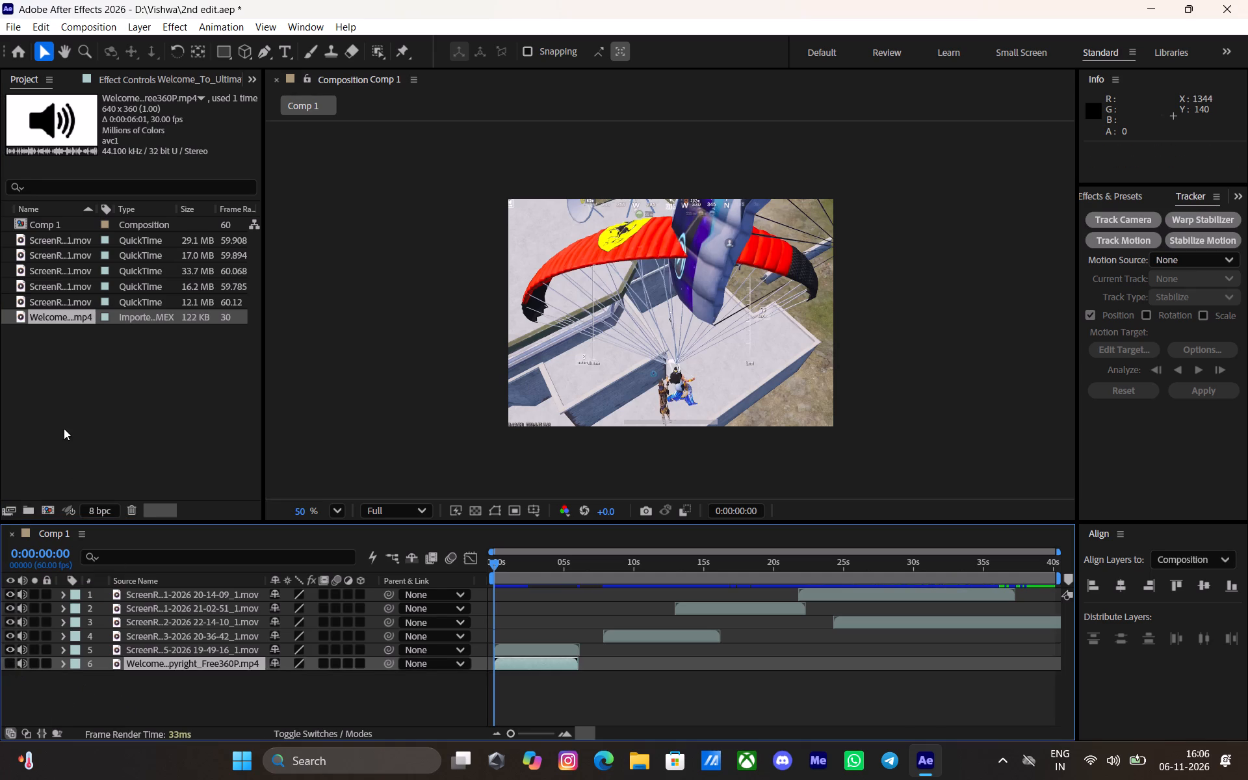
Start another file import and browse the folders for the next media file.
double_click(62, 418)
scroll(94, 231, "up", 3)
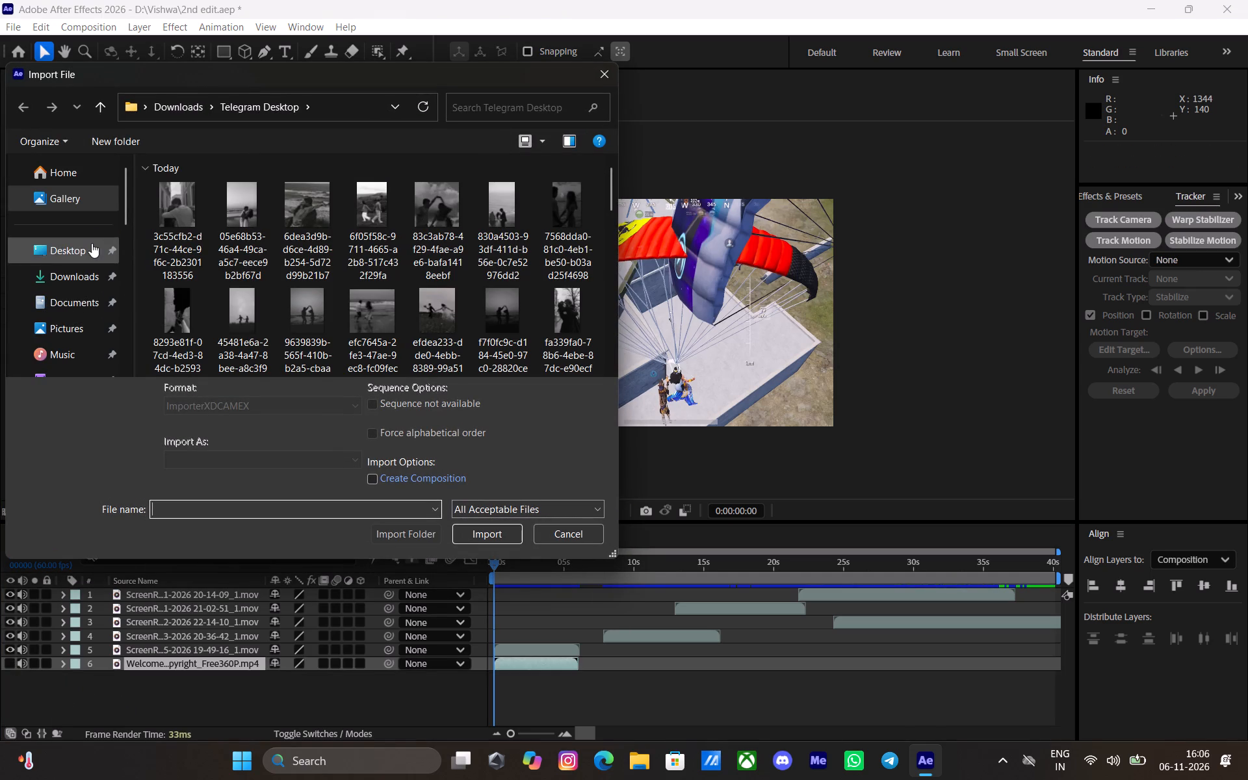
Find the mentalist phonk in the PHONK folder by searching for "th", and import it into the project.
scroll(83, 231, "up", 1)
scroll(81, 242, "down", 2)
left_click(83, 259)
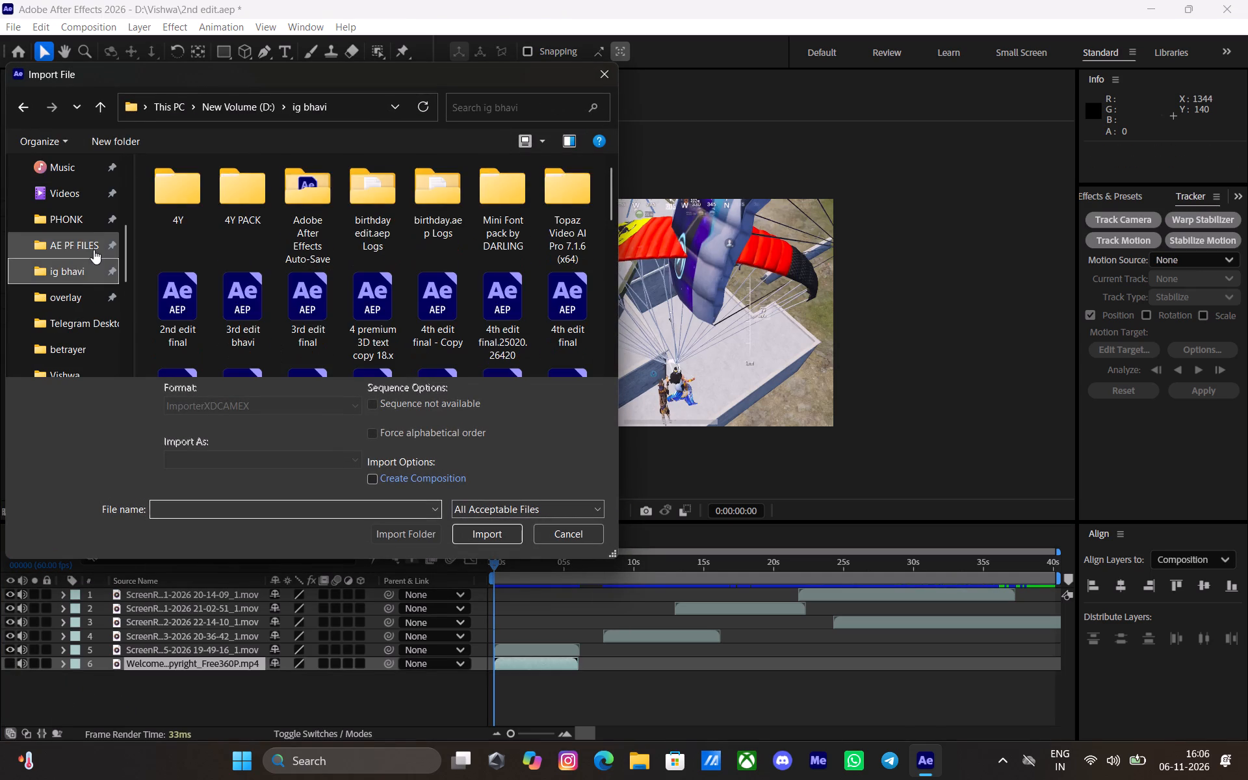
left_click(94, 239)
left_click(84, 294)
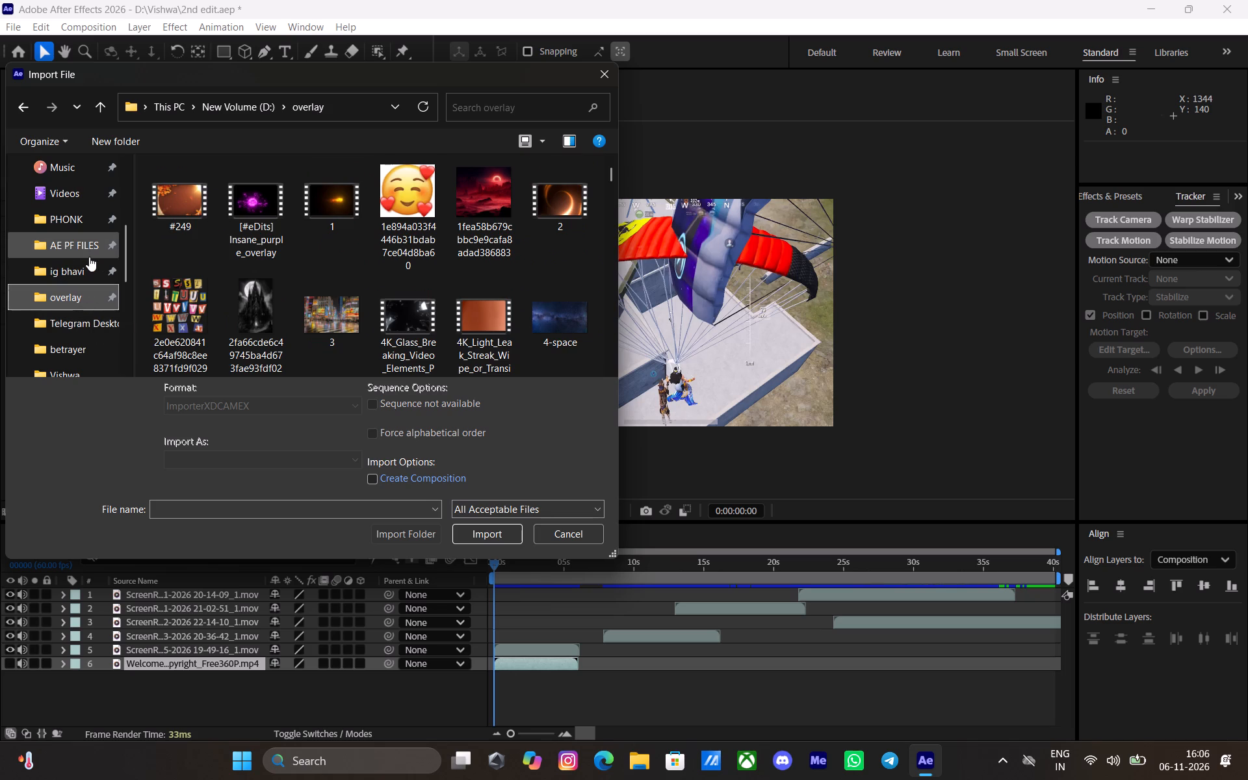
left_click(89, 257)
left_click(88, 318)
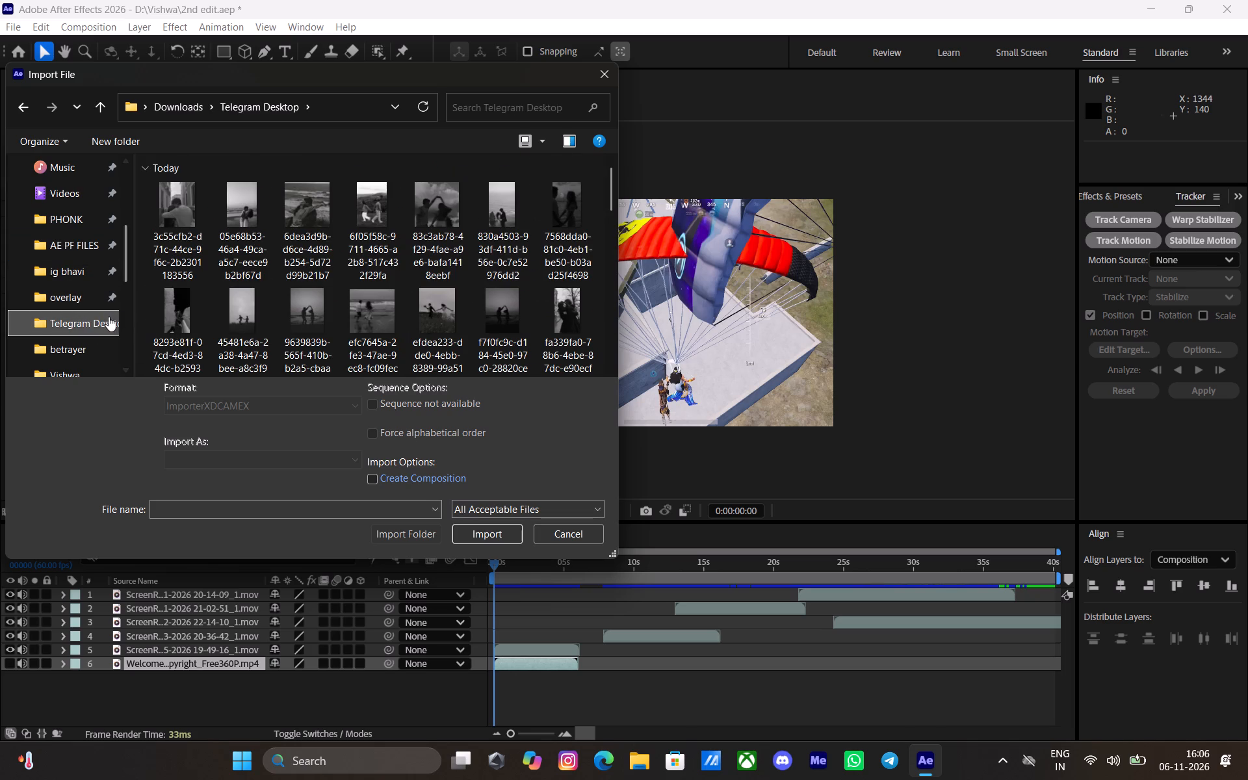
scroll(99, 316, "down", 1)
scroll(92, 216, "up", 1)
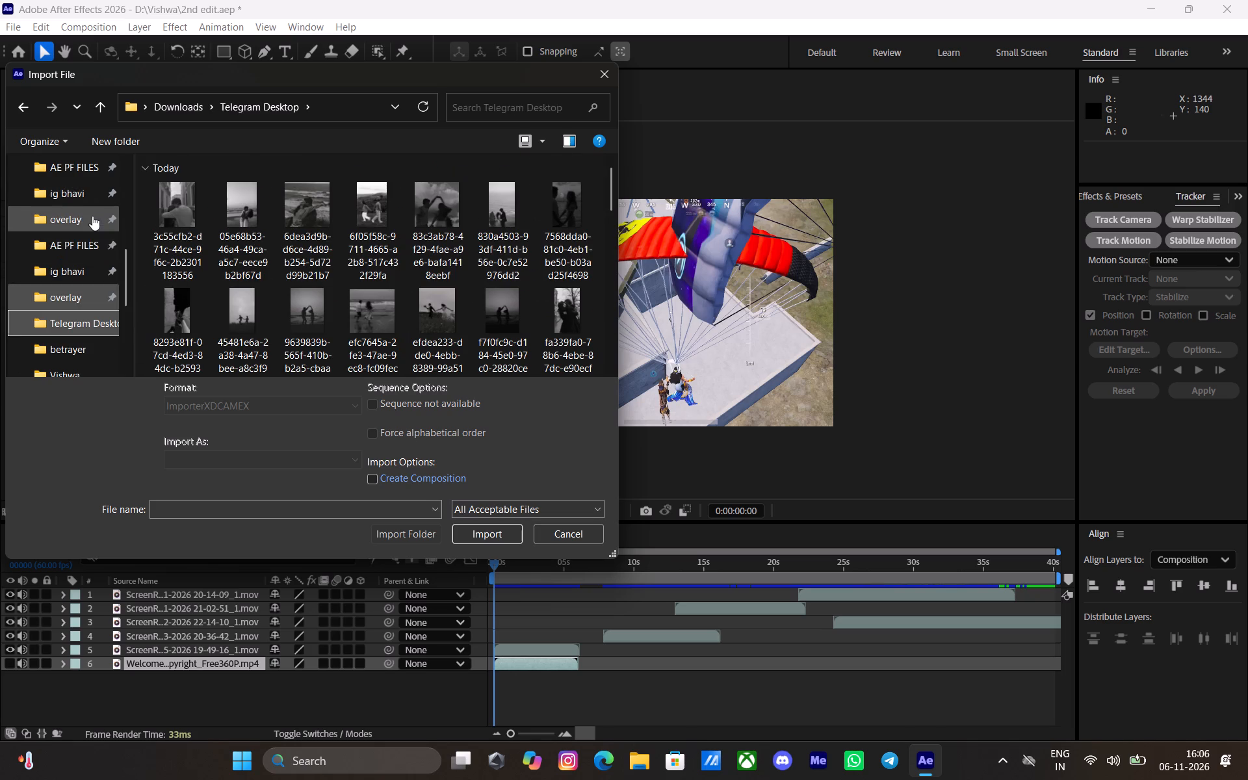
left_click(96, 226)
left_click(467, 116)
left_click(469, 110)
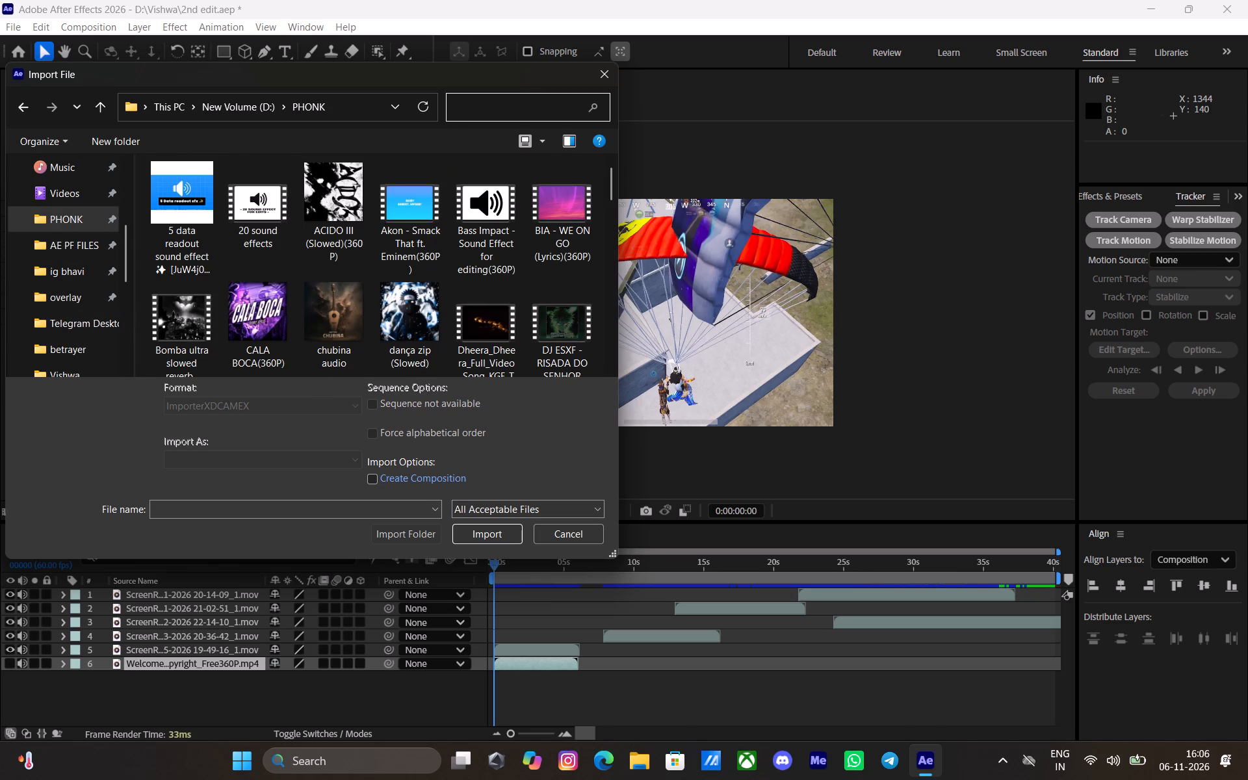
type("th")
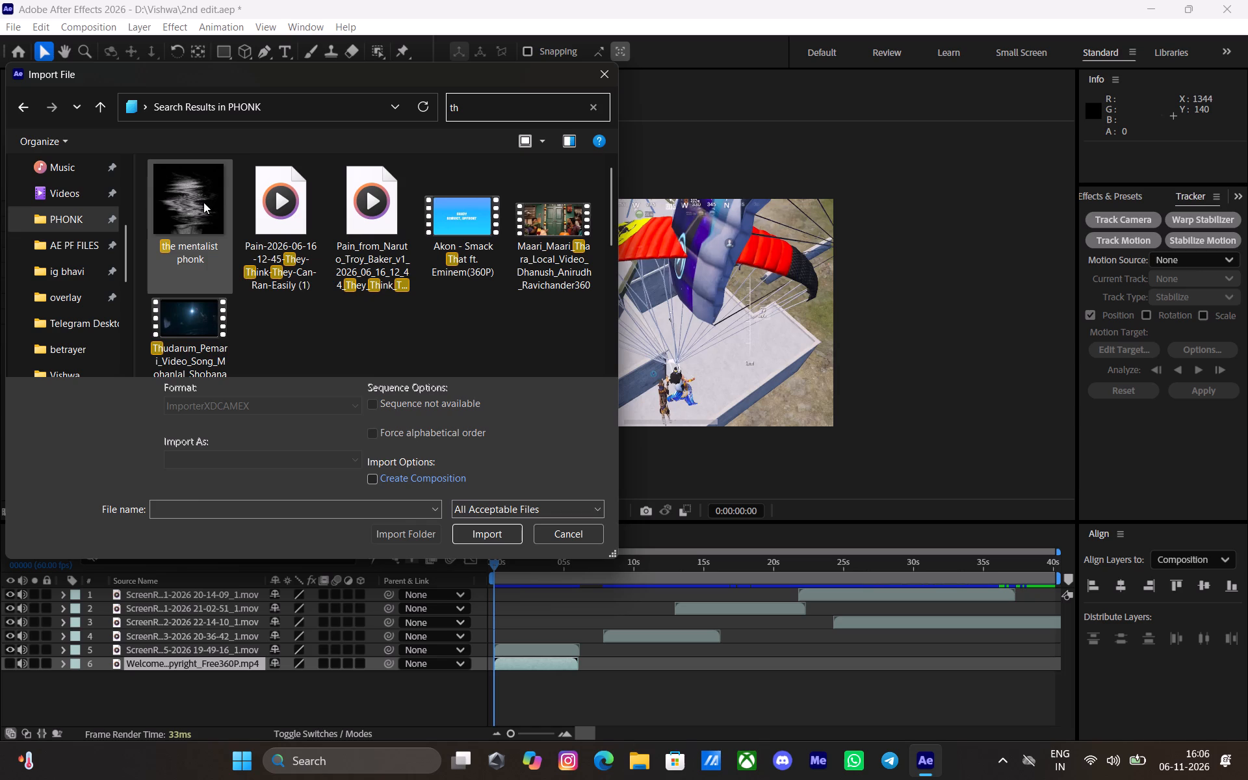
left_click(207, 223)
left_click(469, 532)
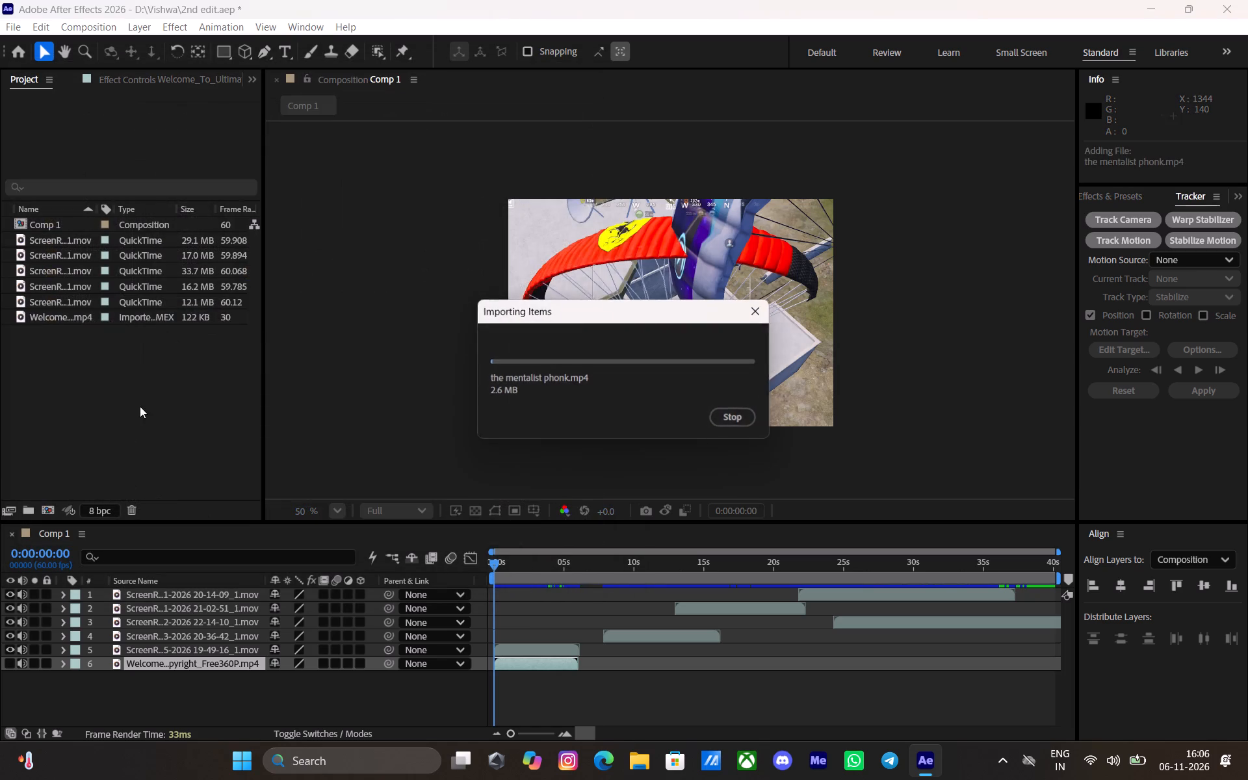
Add the mentalist phonk as the bottom layer of Comp 1 and hide its video.
left_click_drag(54, 315, 132, 675)
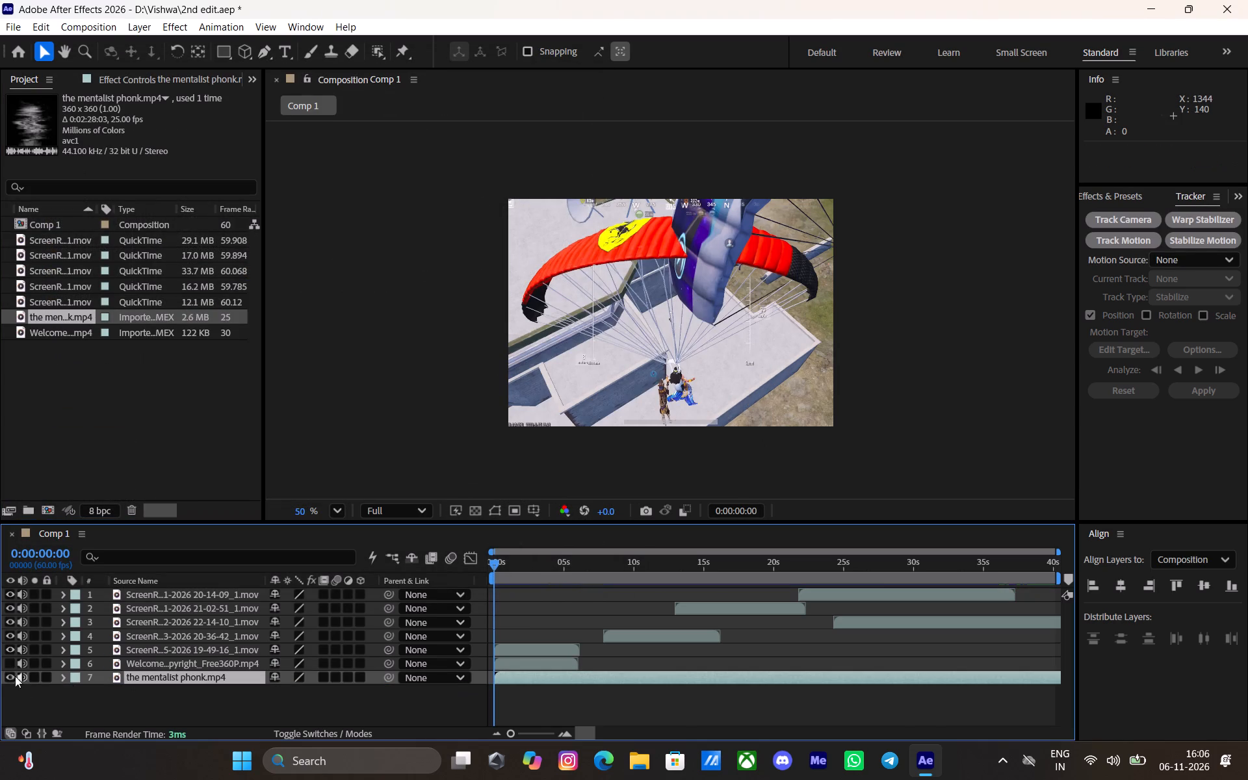
left_click(10, 677)
Shift the Welcome clip to start at about 13 s in the timeline and save the project.
left_click(549, 658)
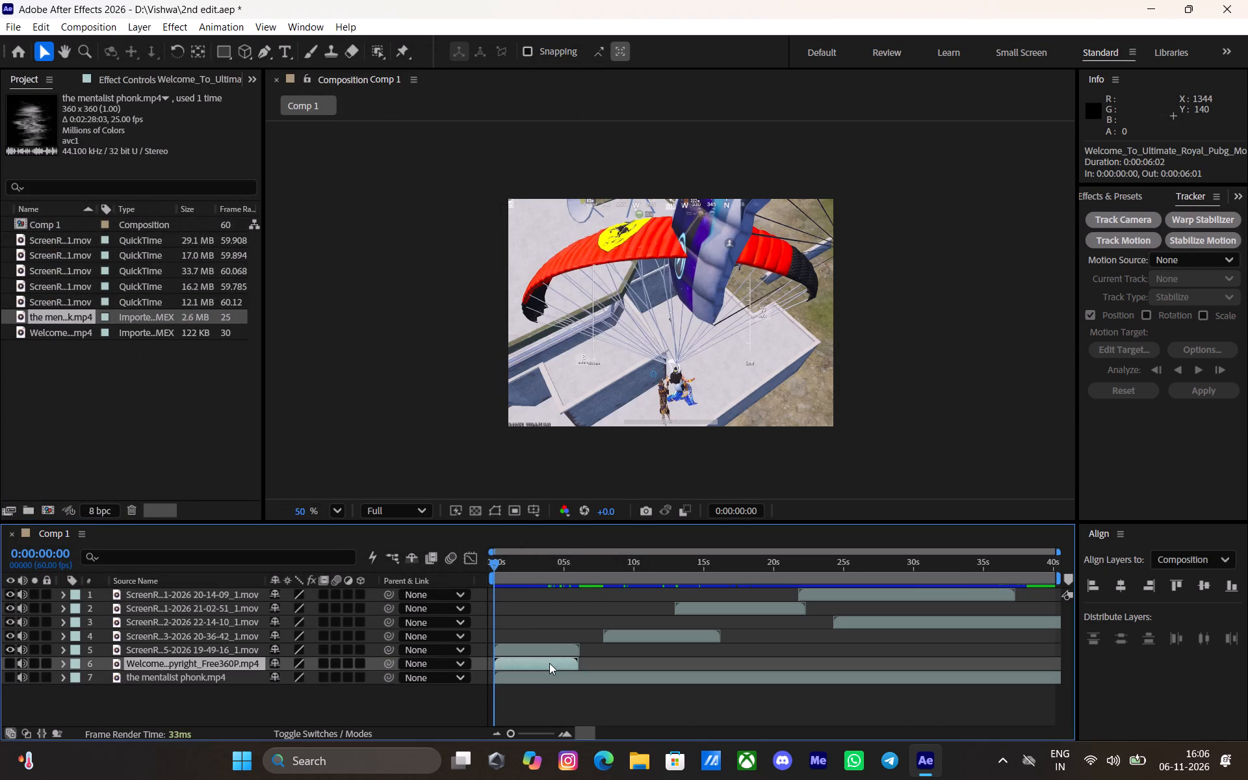
left_click_drag(549, 663, 727, 658)
key("space")
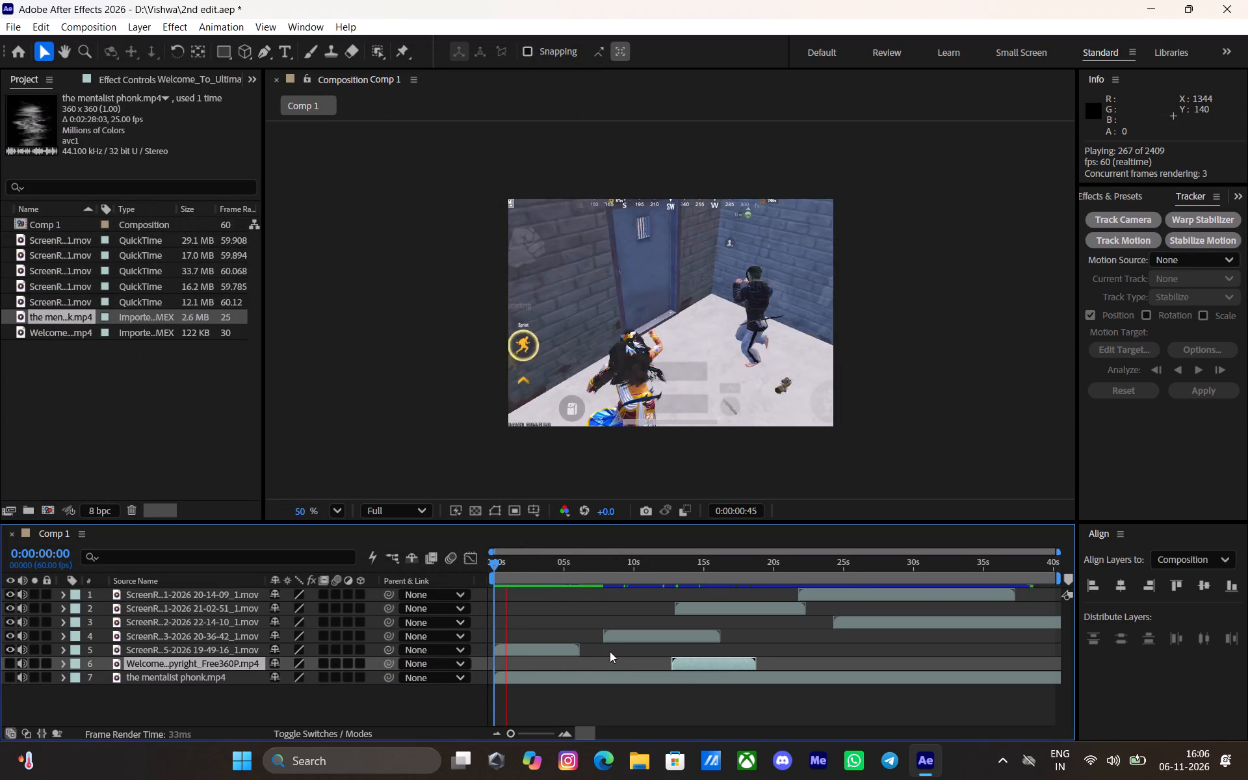
key("ctrl+s")
left_click(549, 686)
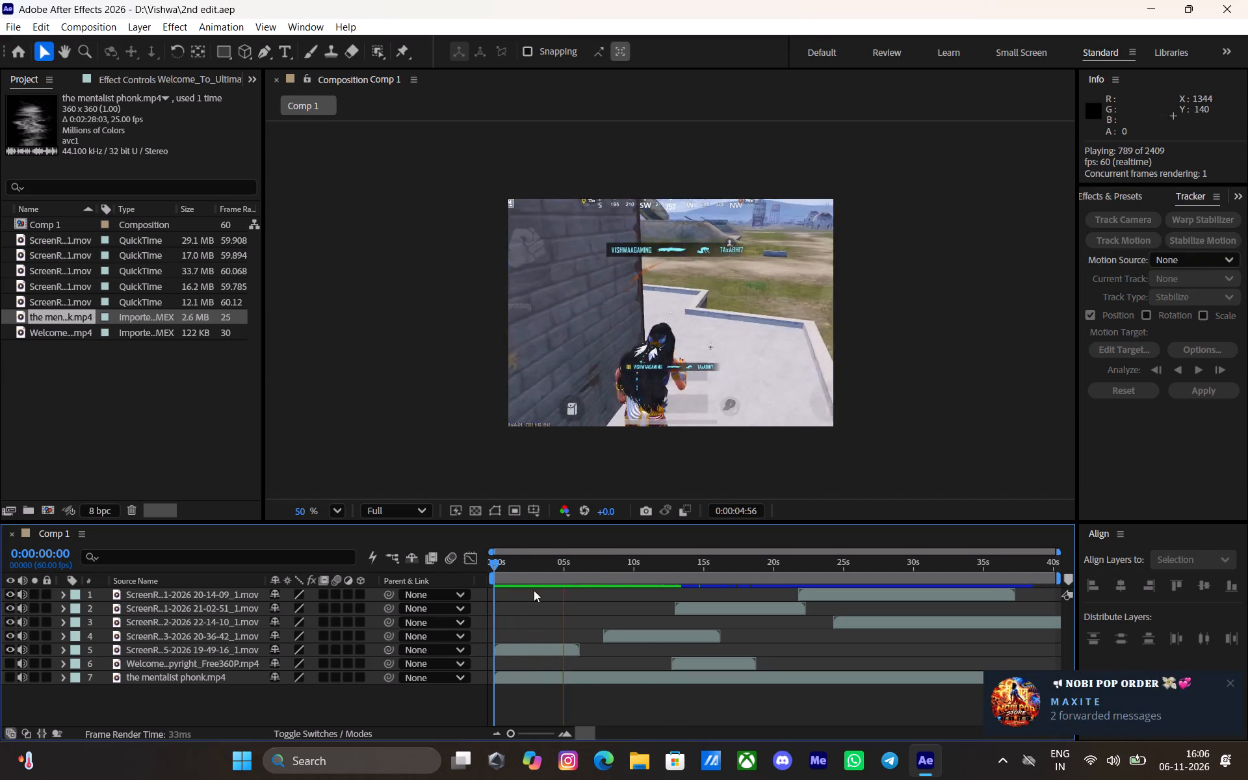
Mute the audio of all five screen-recording layers, preview from the start and save the project.
left_click_drag(528, 567, 408, 590)
key("space")
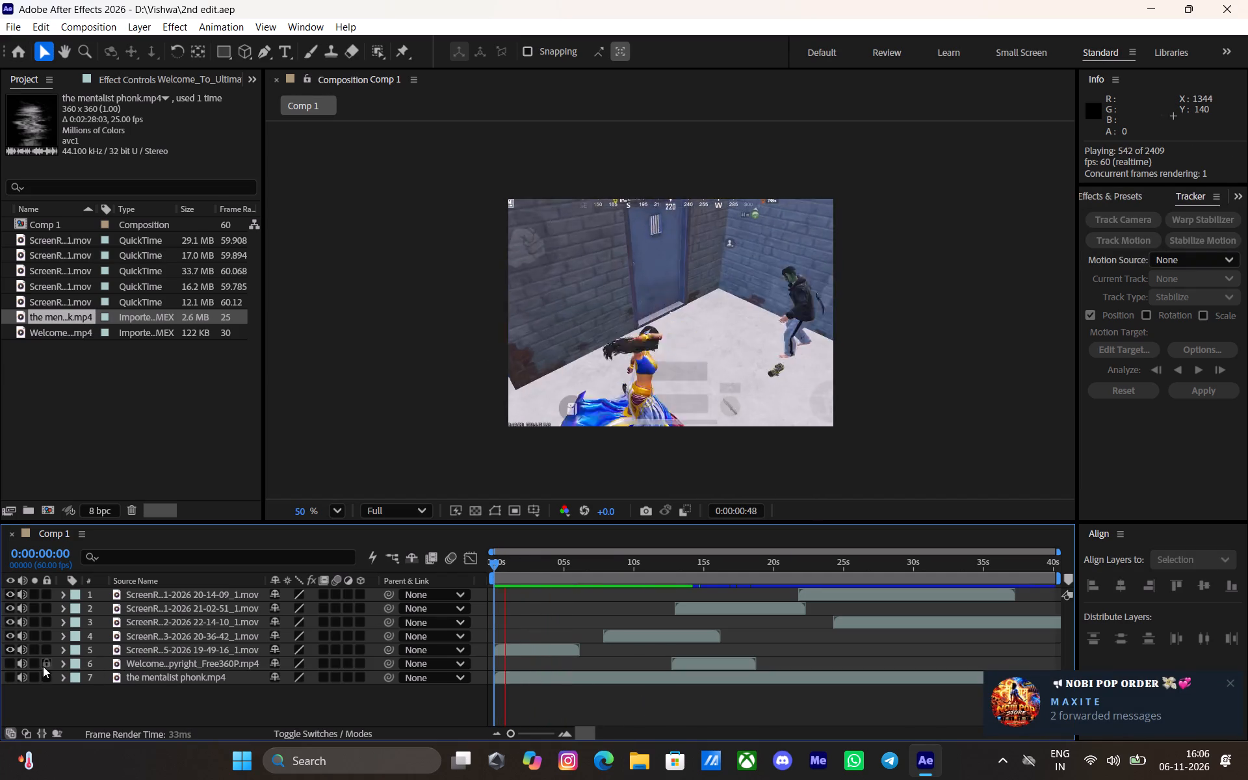
left_click_drag(23, 649, 18, 556)
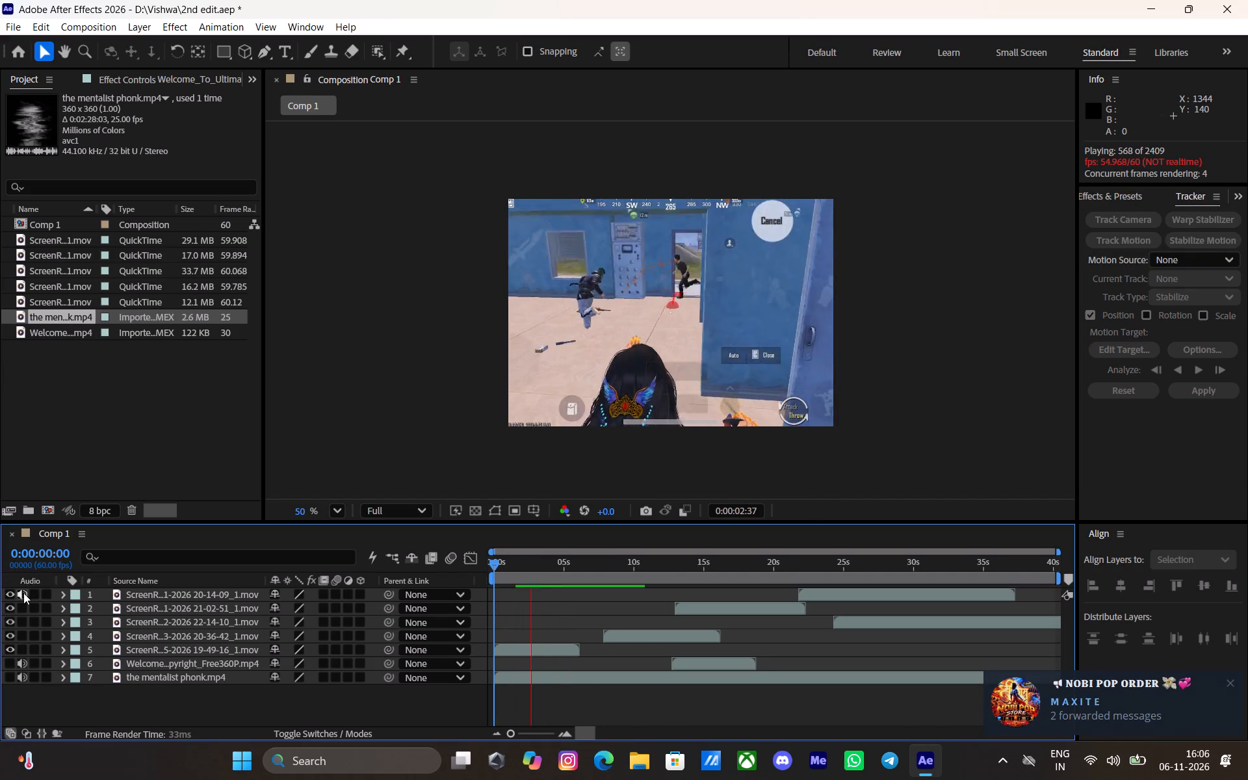
left_click(23, 593)
left_click_drag(532, 566, 467, 581)
key("space")
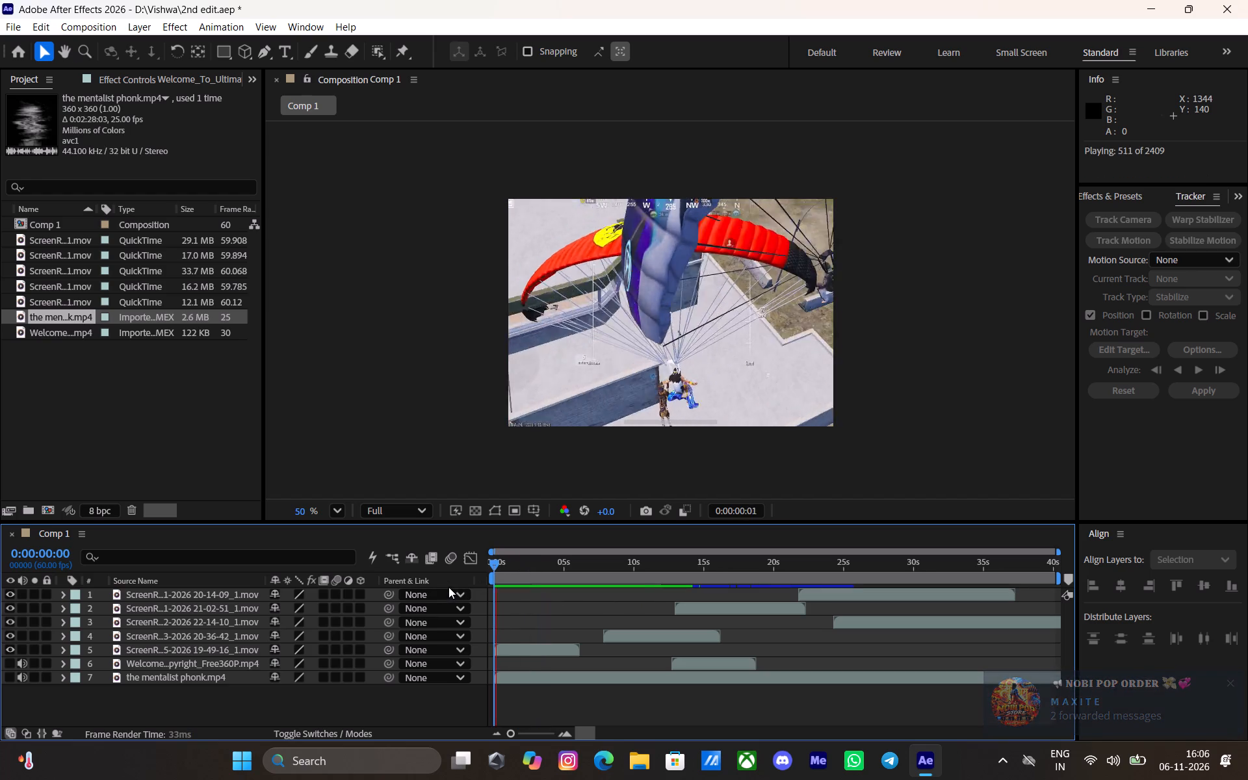
key("ctrl+s")
left_click(678, 703)
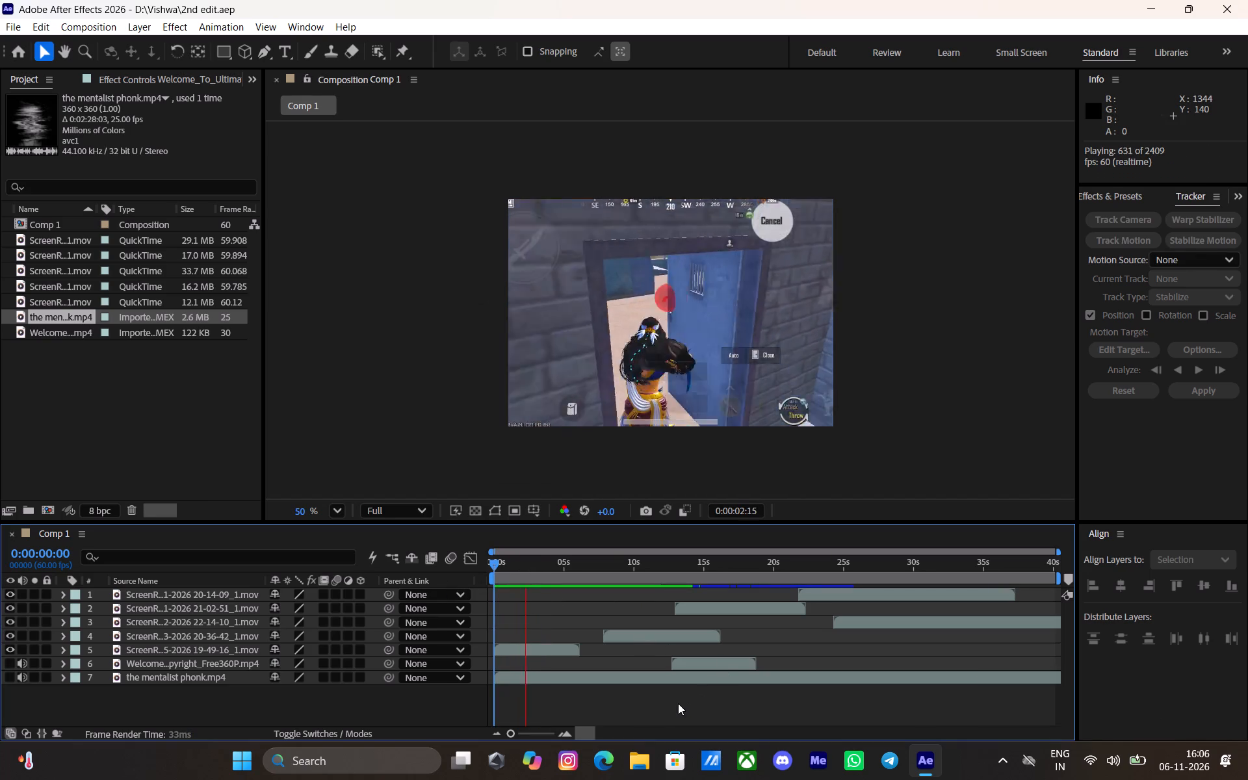
Show the audio waveform of the mentalist phonk layer.
scroll(764, 697, "left", 2)
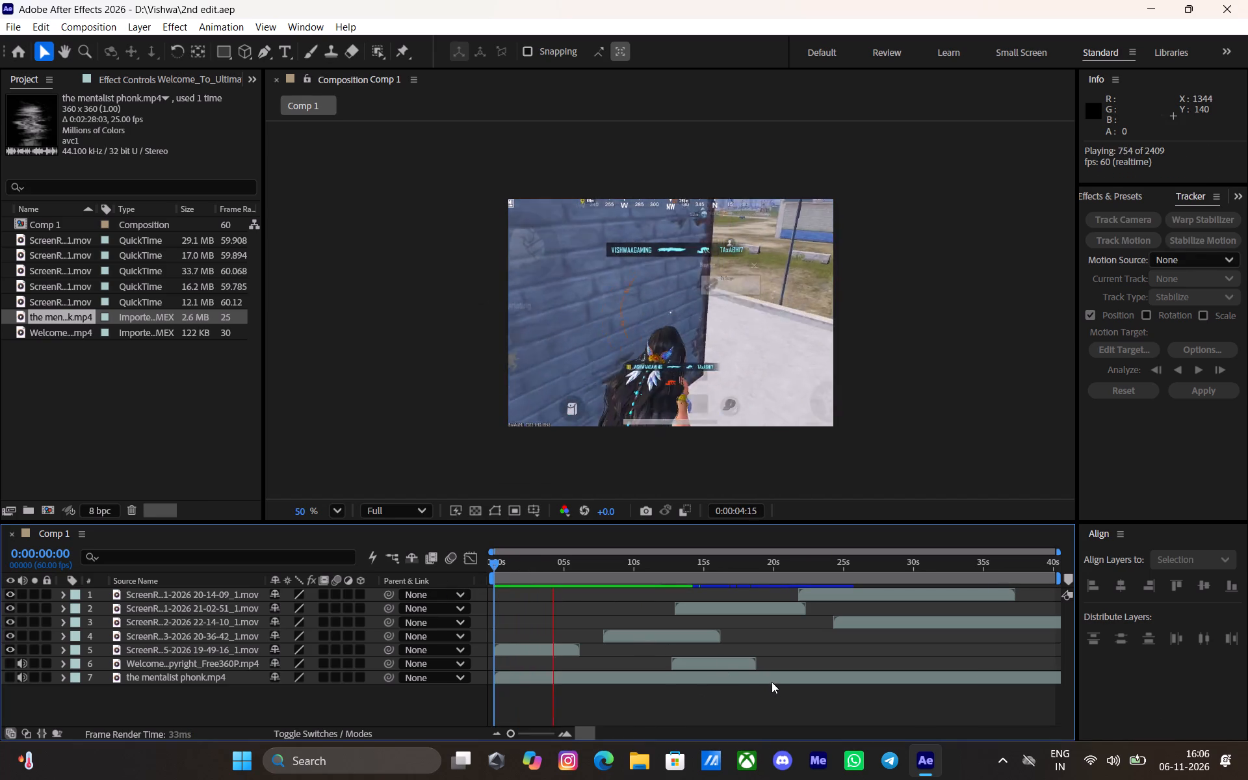
left_click(772, 681)
key("l")
key("l")
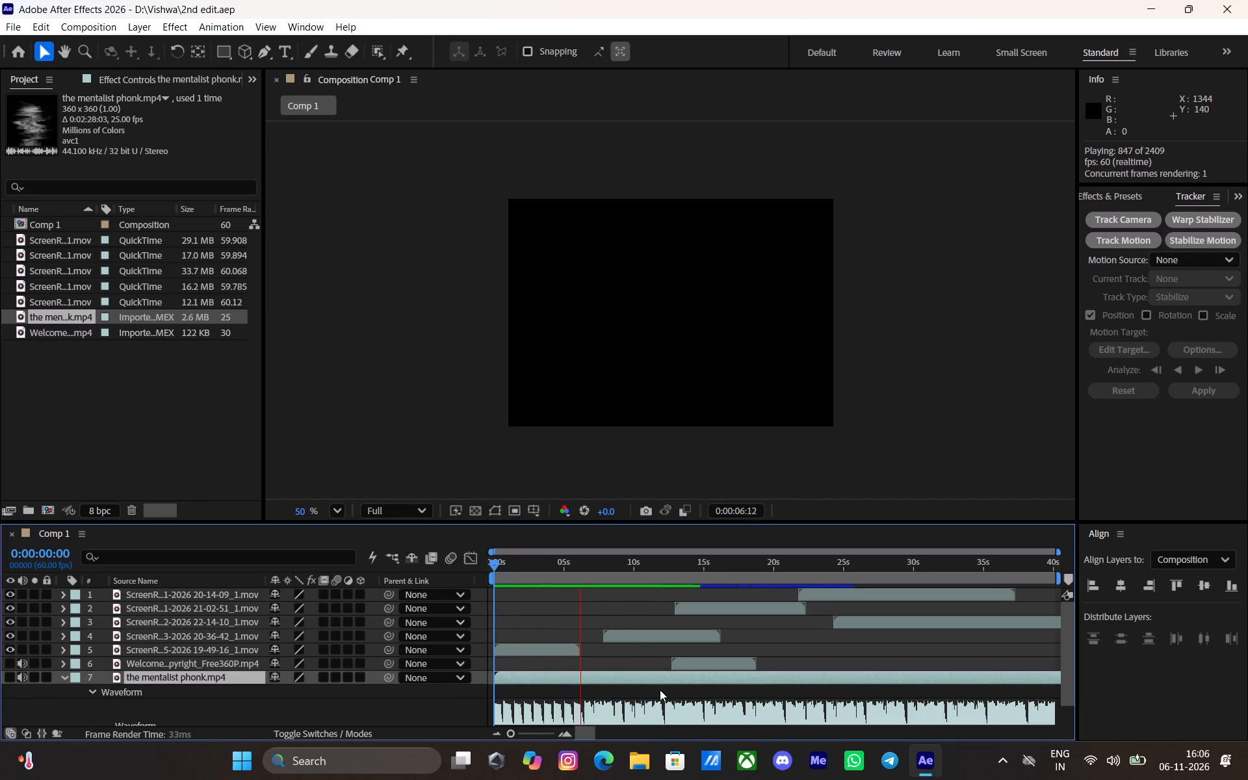
Find the beat change in the phonk waveform and add a layer marker there at 0:00:06:27.
scroll(660, 688, "down", 2)
left_click(543, 731)
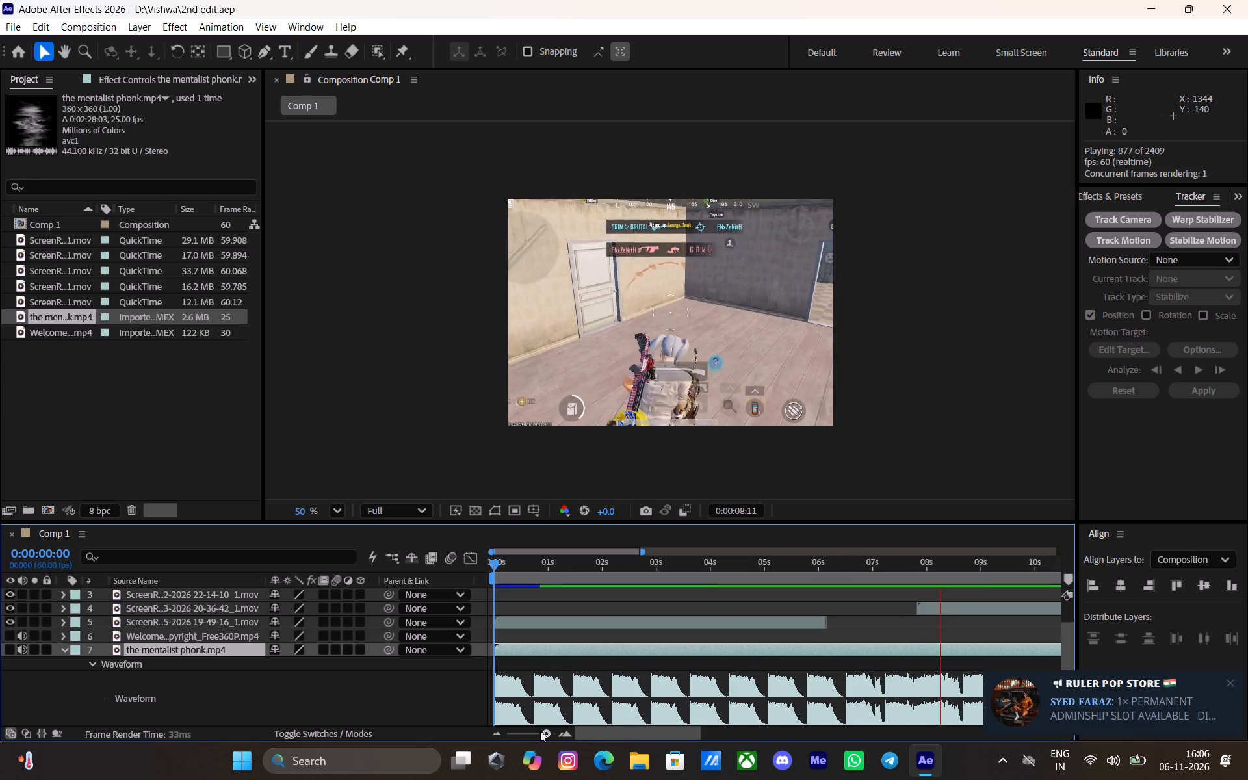
left_click(536, 731)
left_click(747, 586)
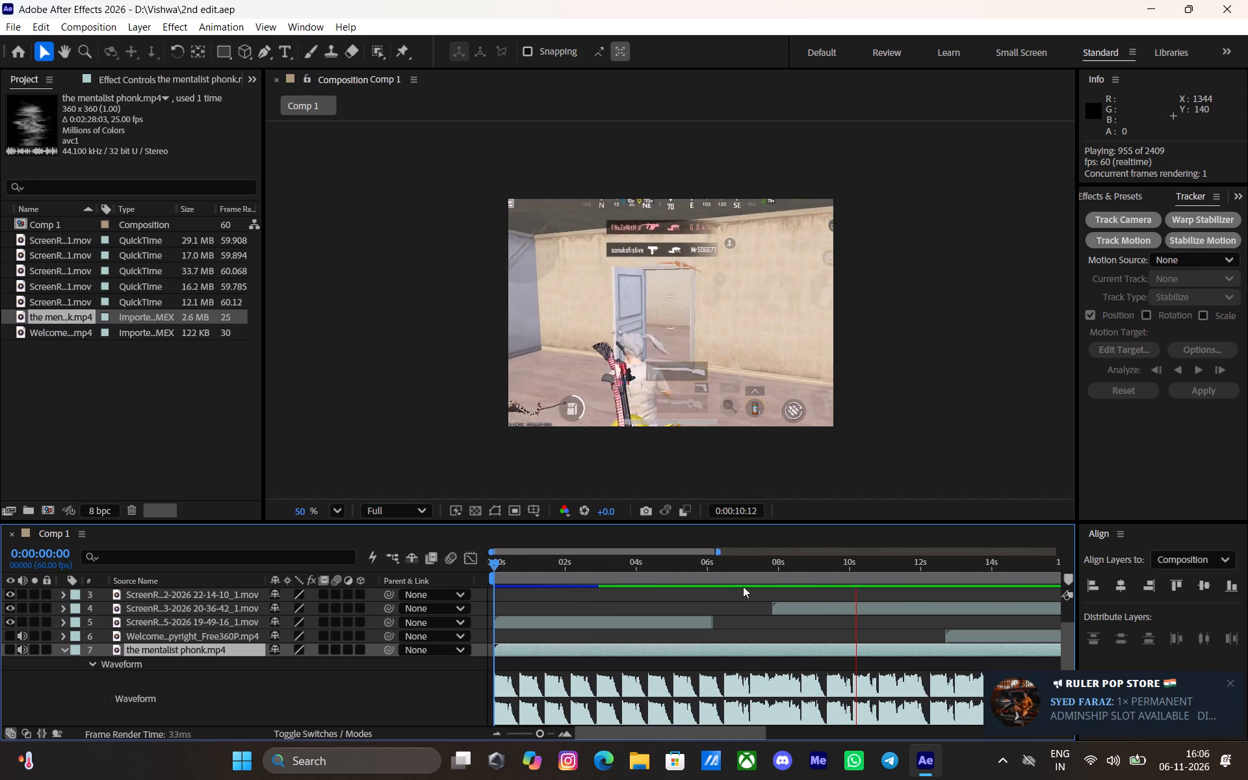
left_click(746, 569)
key("space")
left_click(716, 577)
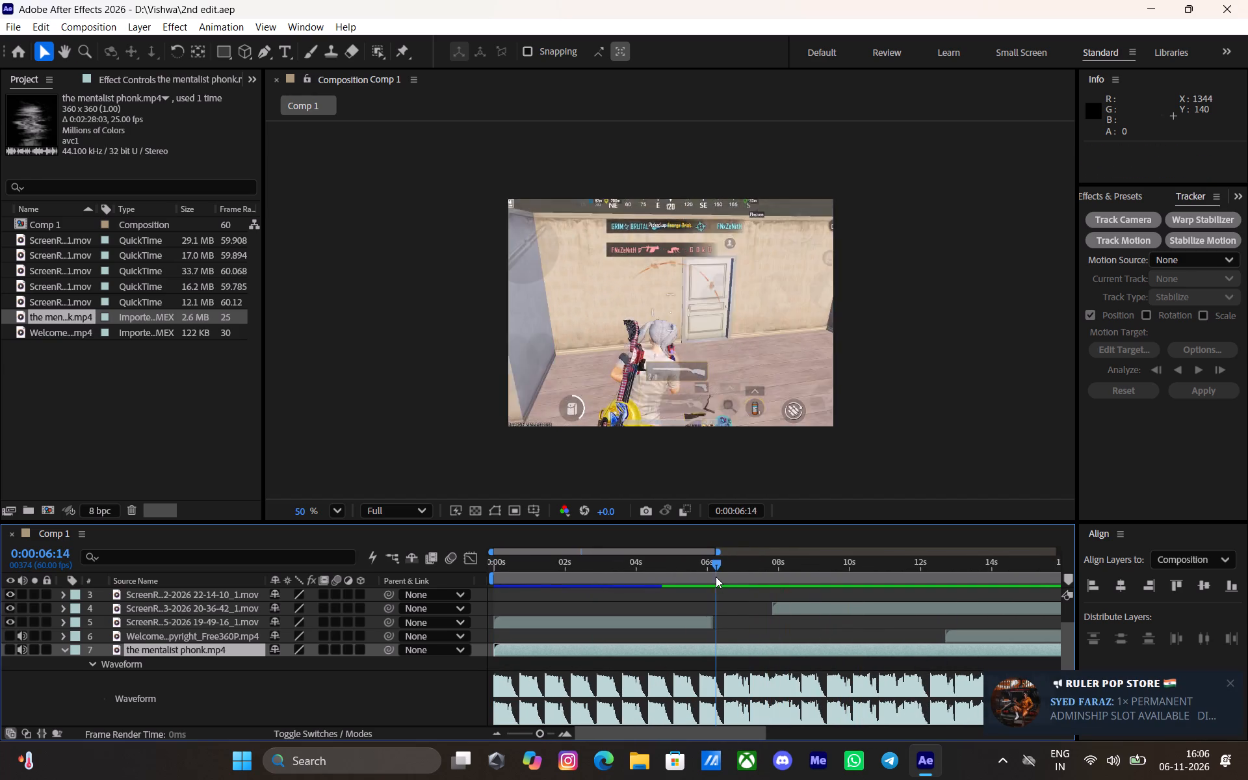
key("space")
left_click_drag(714, 566, 721, 577)
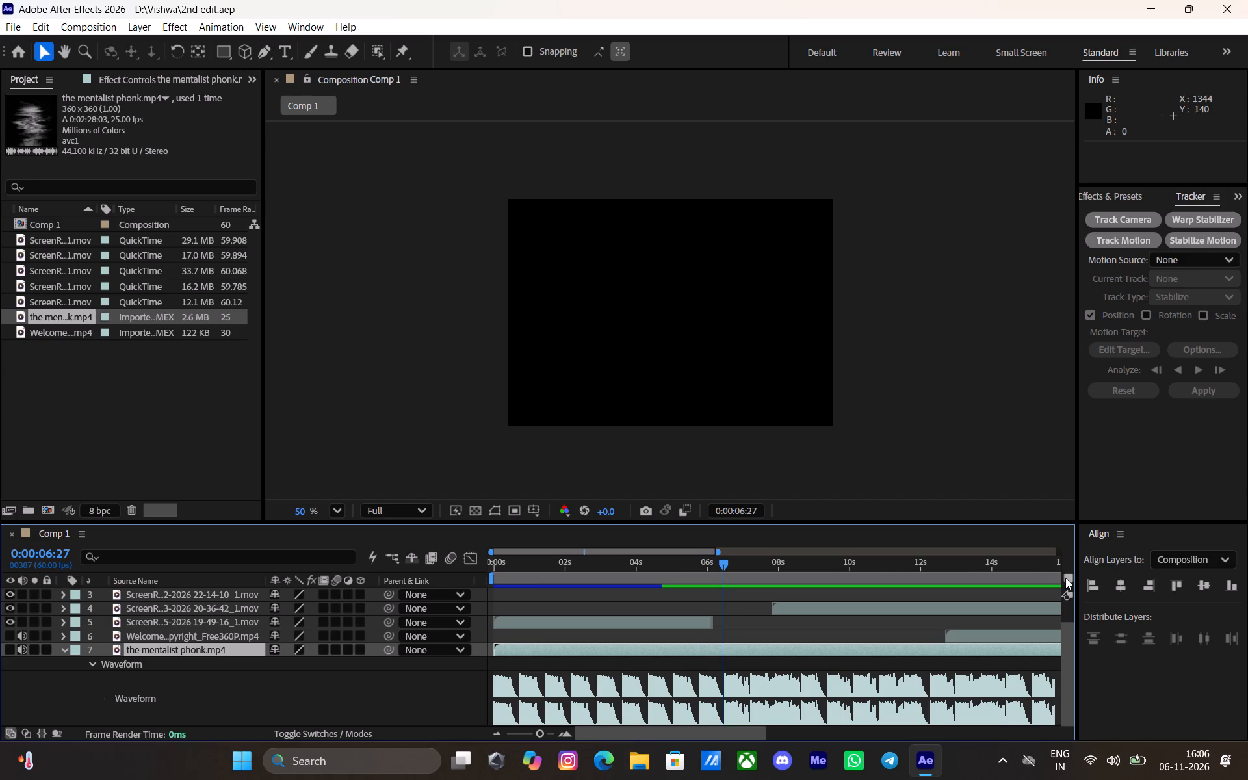
key("asterisk")
Duplicate the mentalist phonk layer and trim the start of the upper copy to the beat at 0:00:00:44.
left_click_drag(583, 565, 452, 601)
key("space")
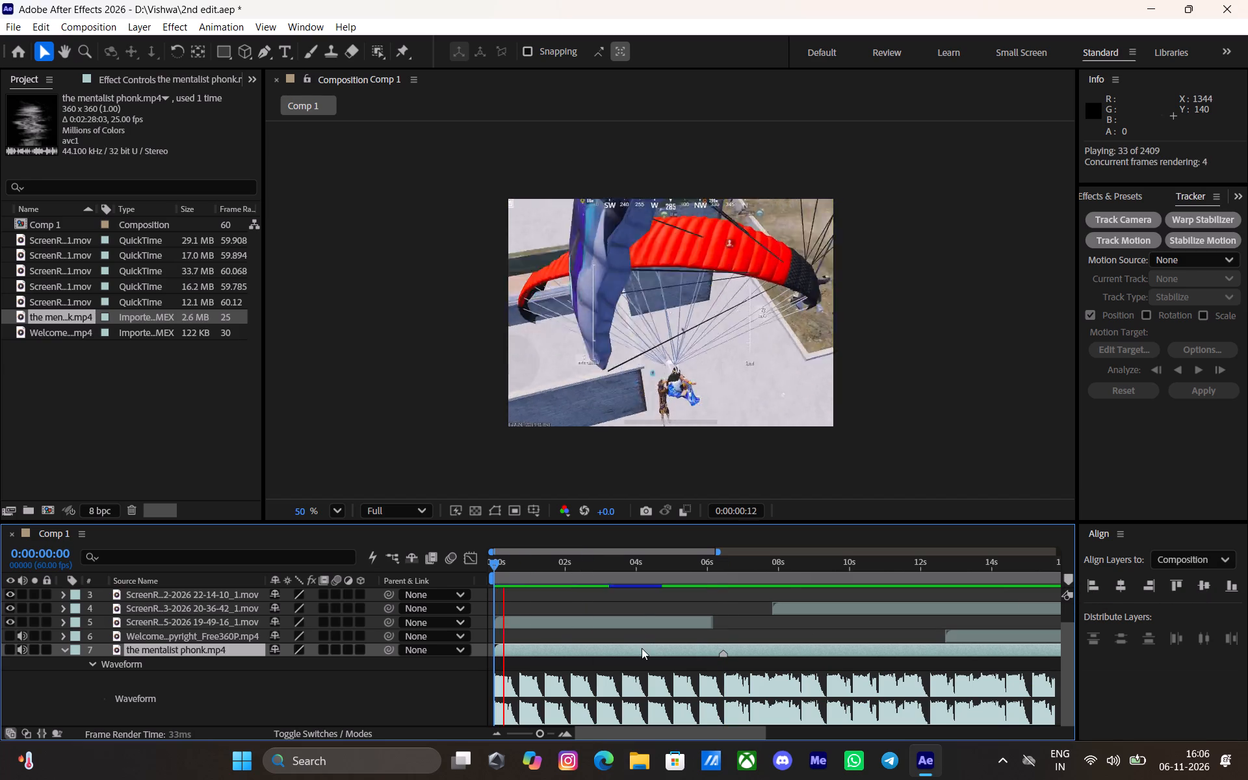
left_click(530, 565)
key("space")
left_click_drag(527, 564, 521, 571)
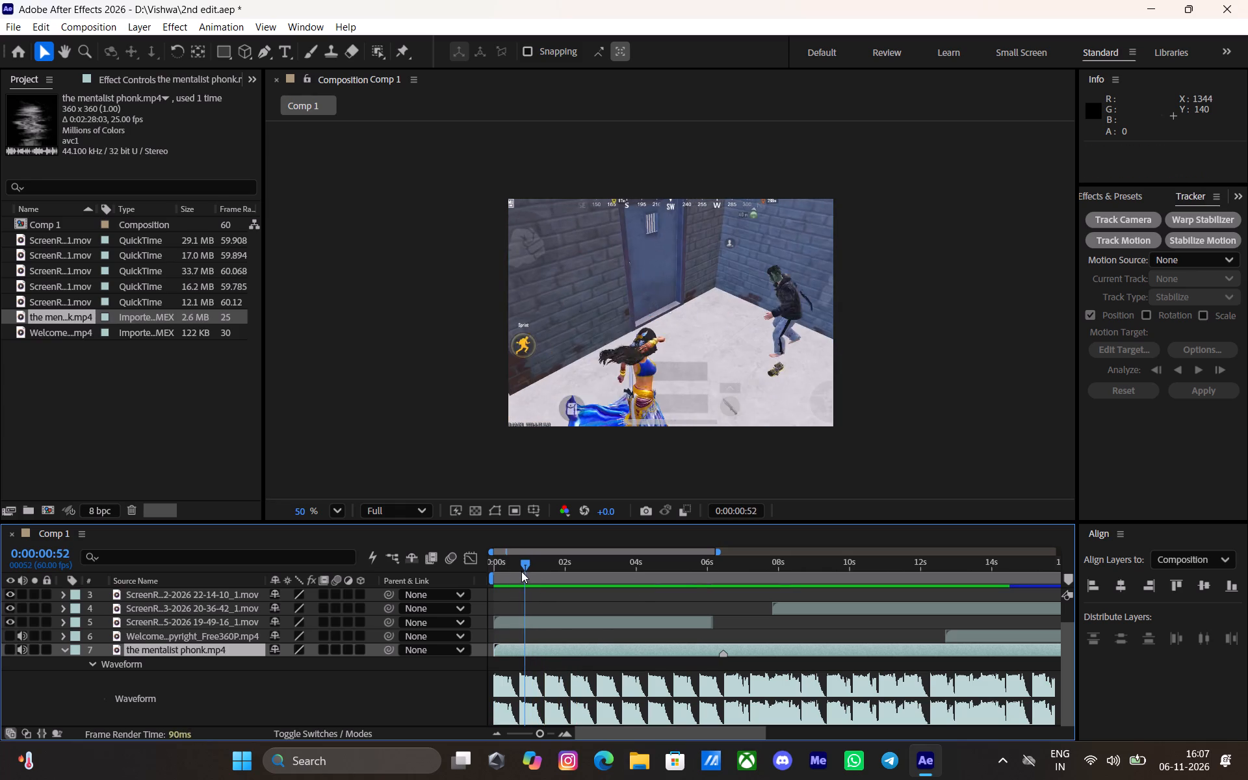
left_click_drag(521, 571, 517, 575)
key("space")
left_click(517, 567)
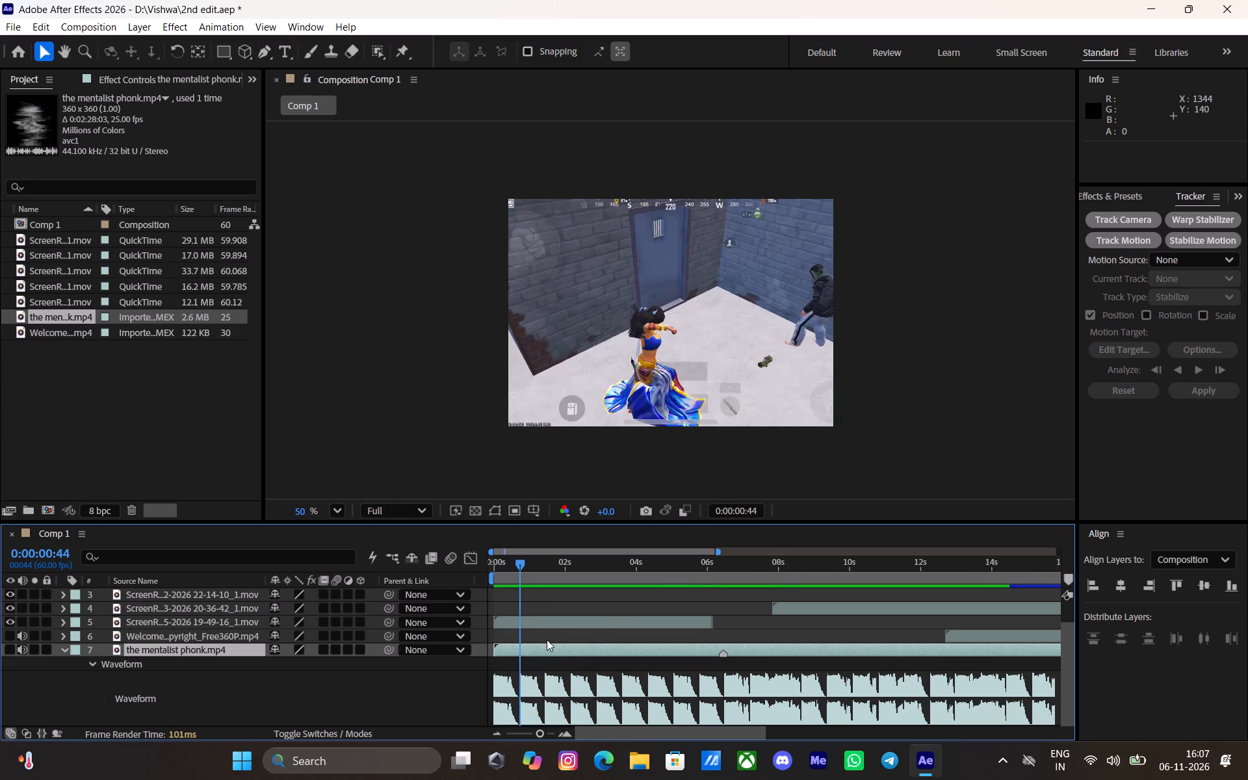
key("ctrl+d")
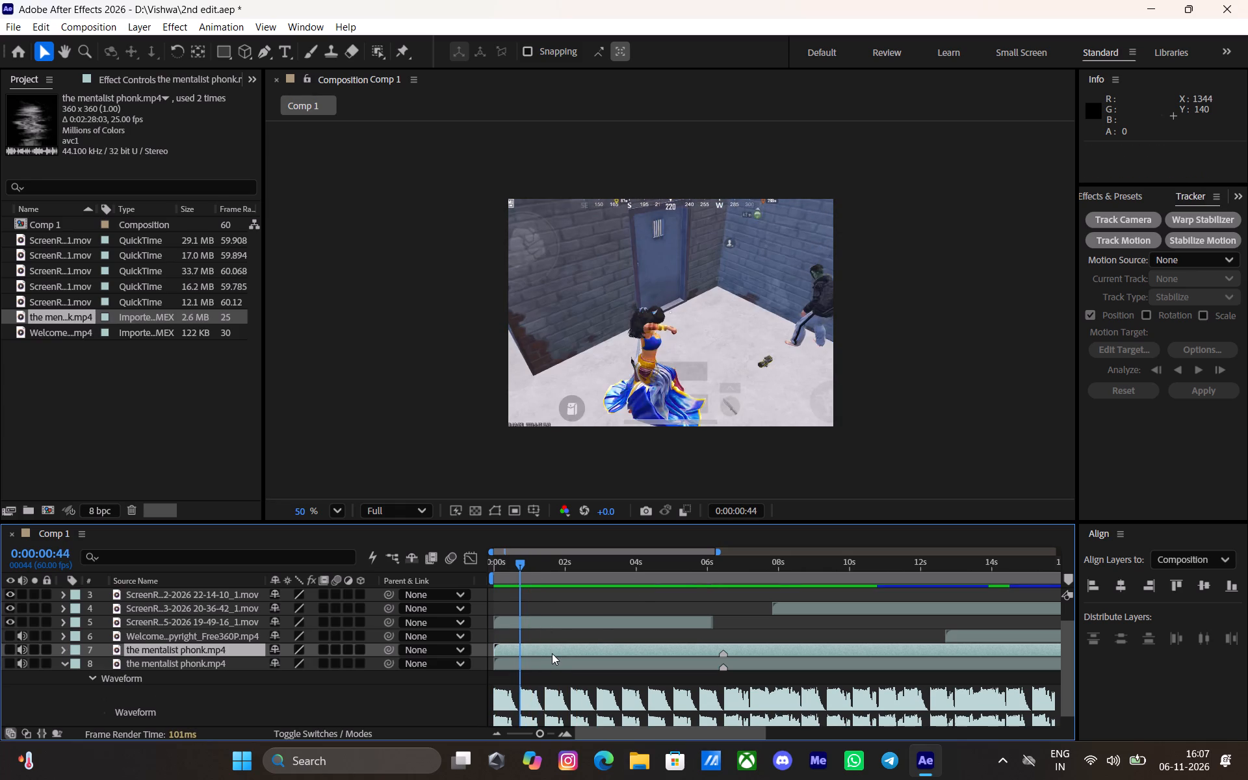
key("alt+bracketleft")
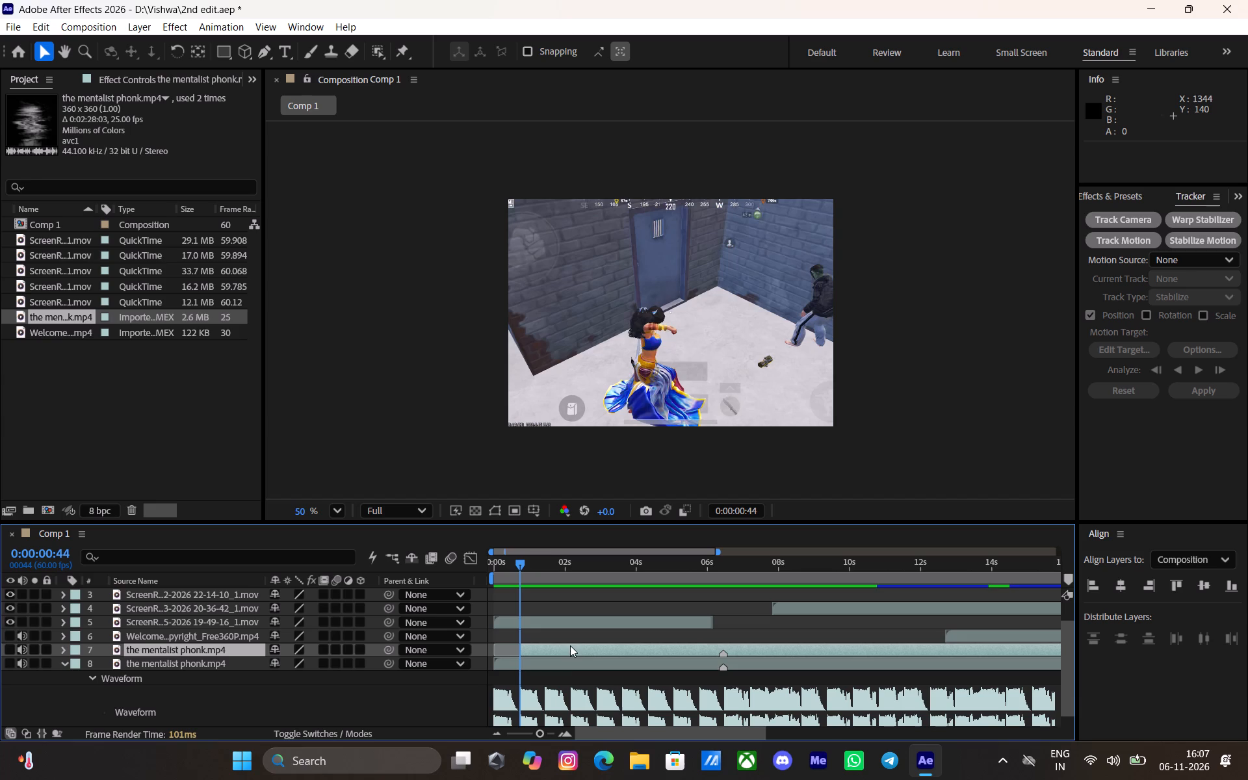
Reposition the trimmed phonk copy in the timeline so that its in point falls at 0:00:05:47.
left_click_drag(573, 649, 742, 656)
key("space")
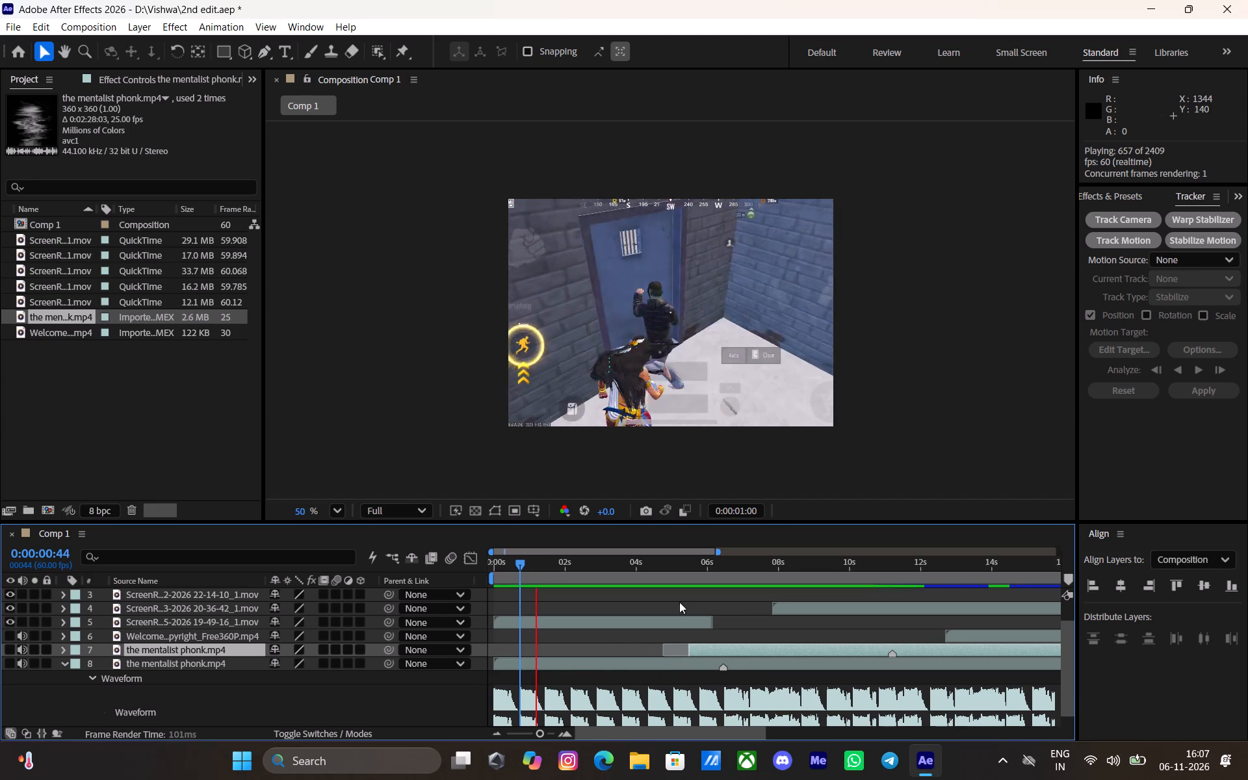
left_click(671, 569)
key("space")
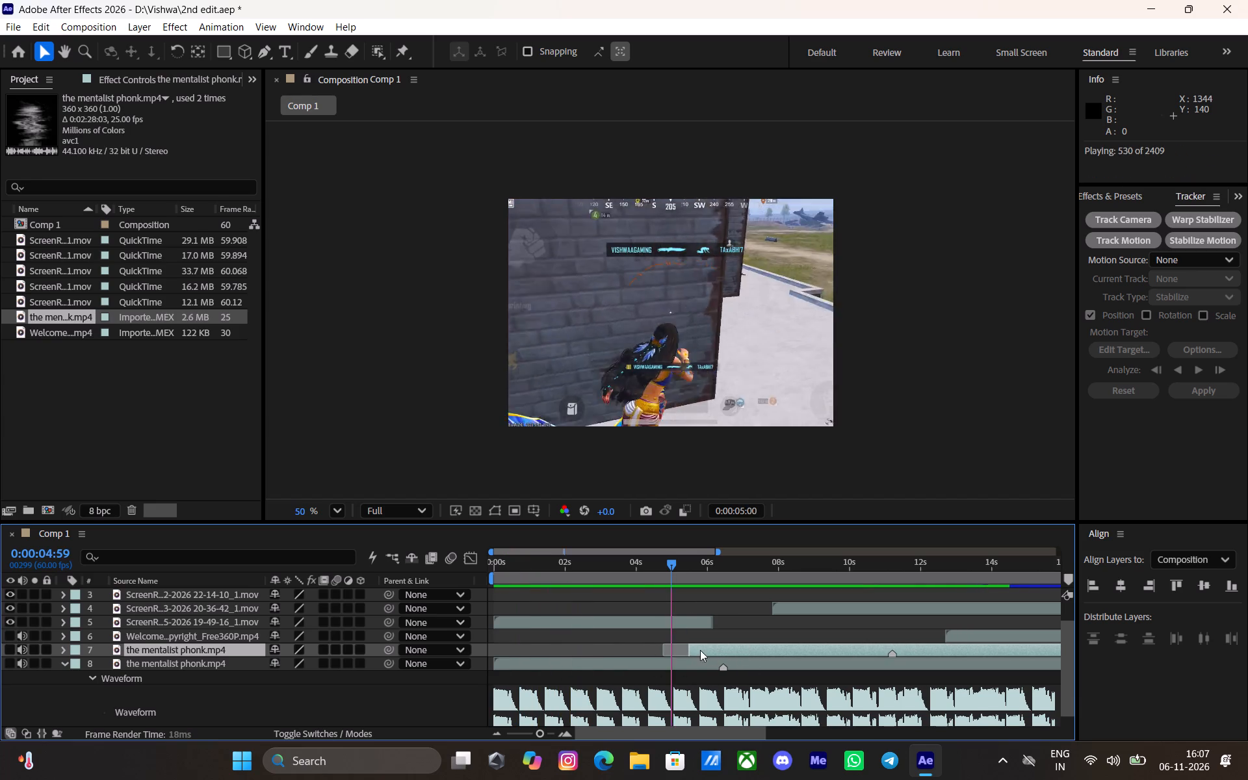
left_click(682, 558)
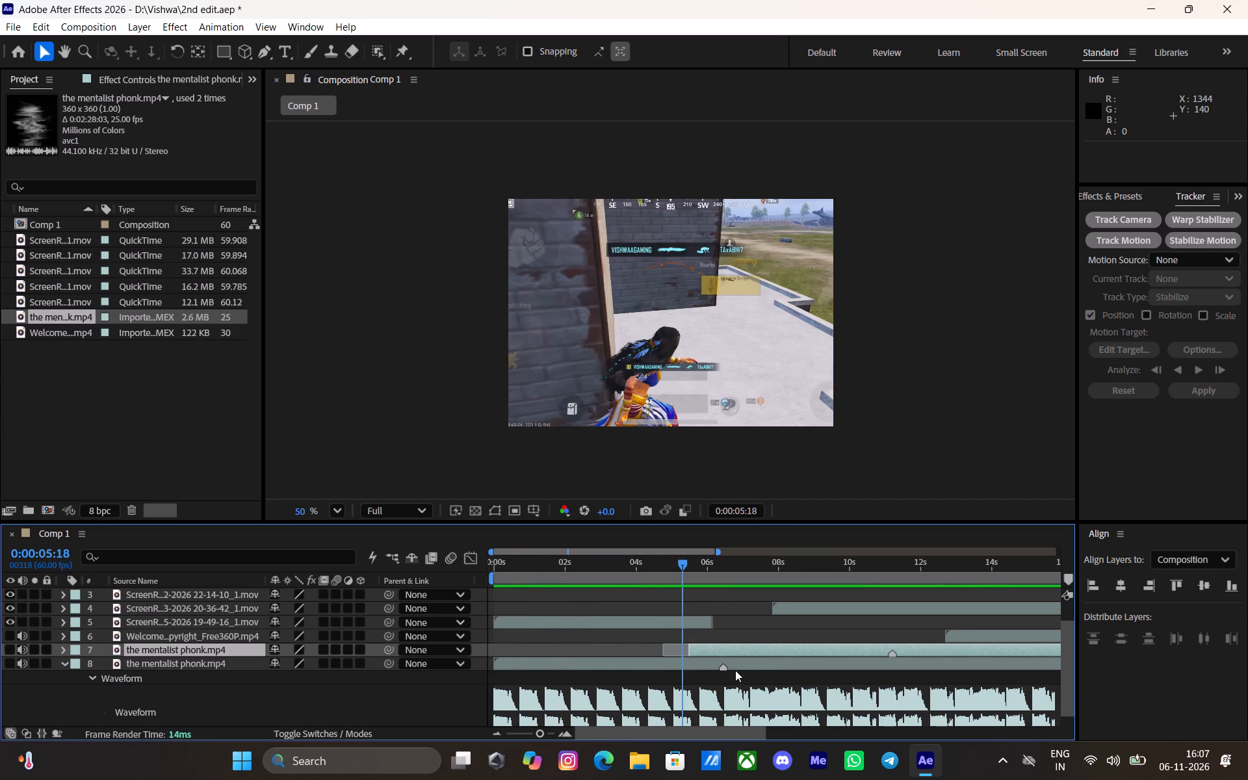
left_click_drag(728, 650, 771, 642)
key("space")
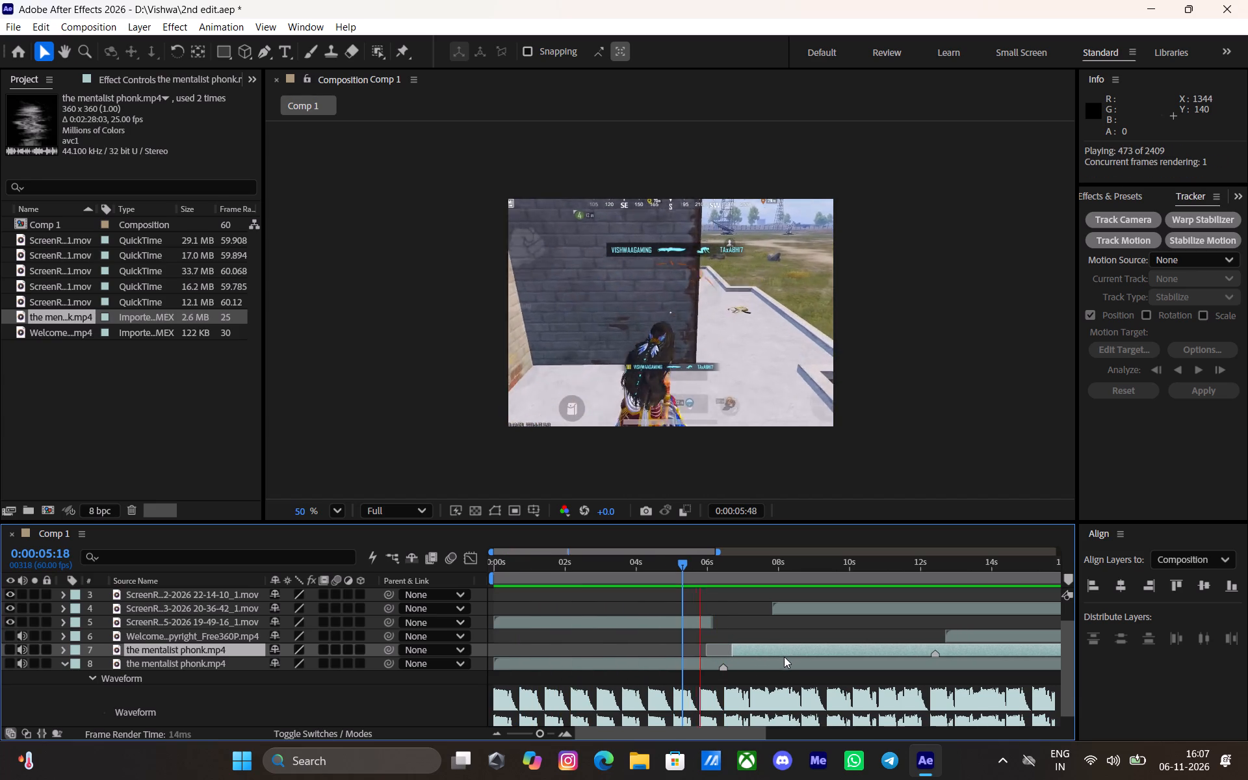
left_click_drag(695, 564, 699, 571)
key("l")
key("l")
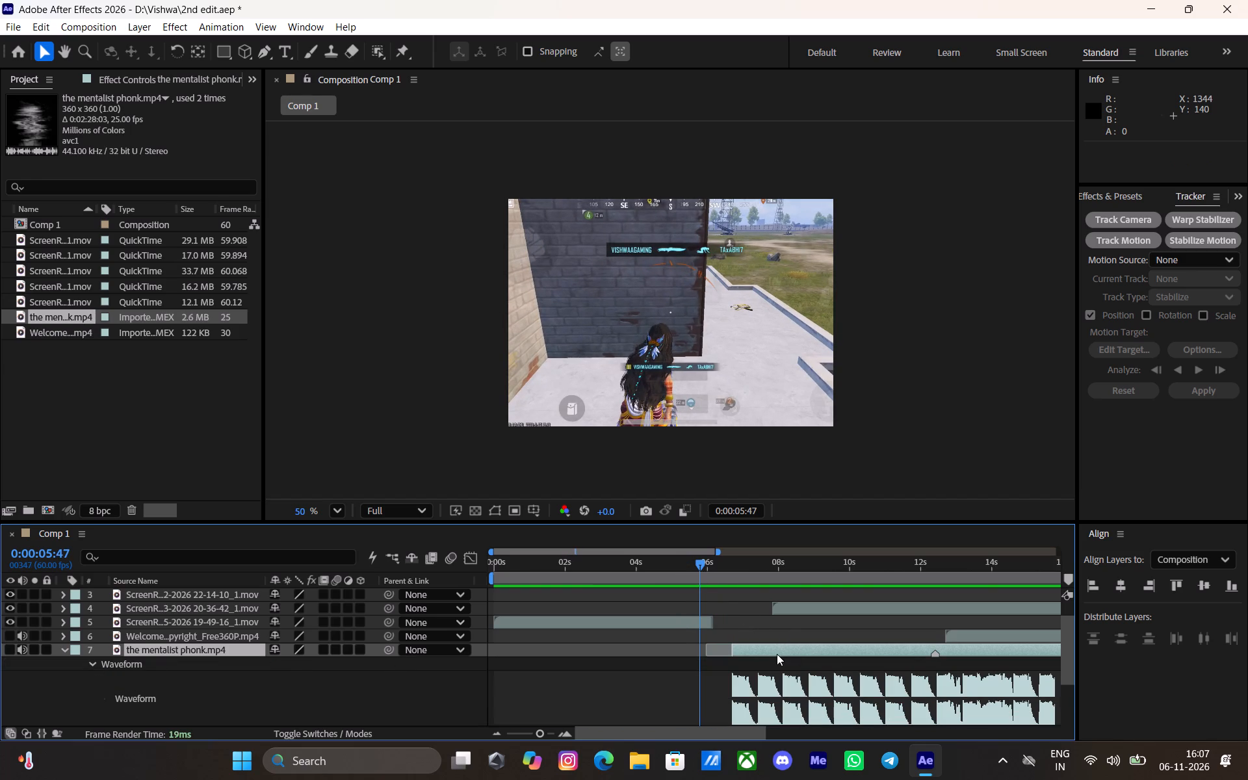
key("p")
key("bracketleft")
key("space")
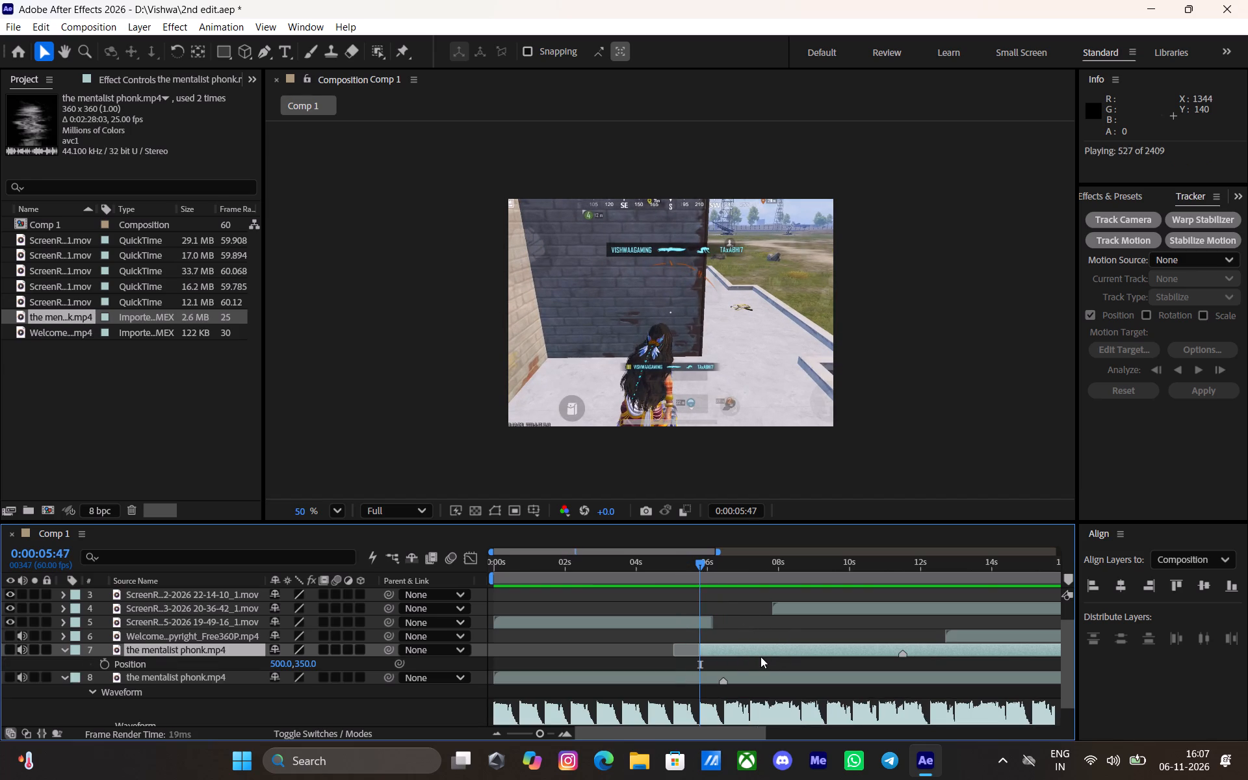
Trim the end of the lower mentalist phonk layer to the upper copy's in point at 0:00:05:47 and save the project.
left_click(682, 566)
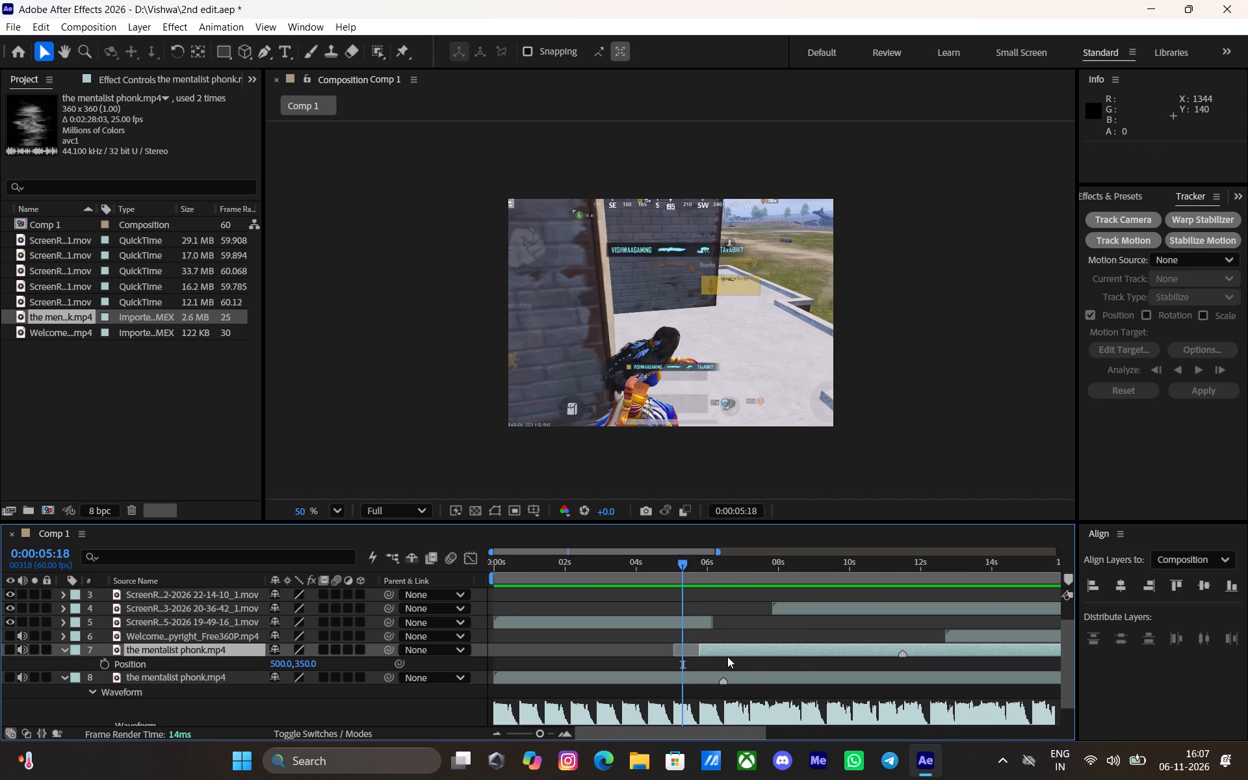
key("i")
left_click(712, 674)
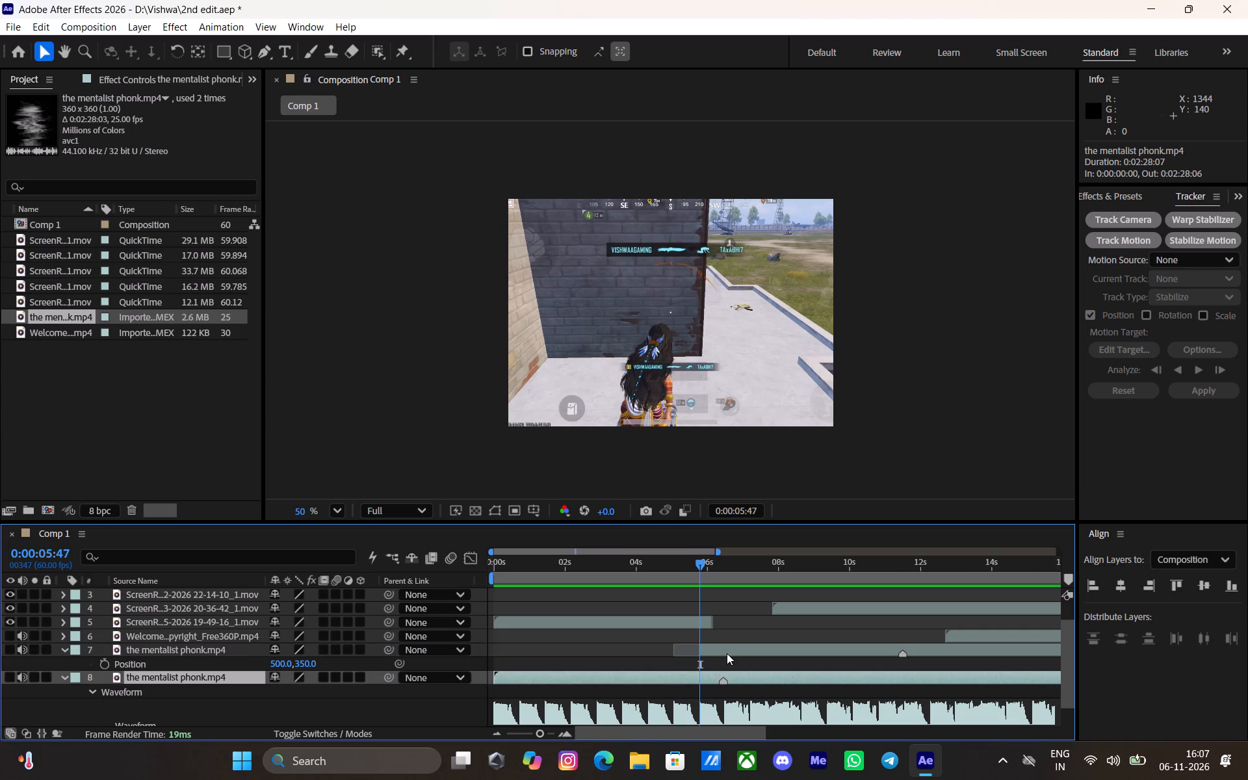
key("alt+bracketright")
key("space")
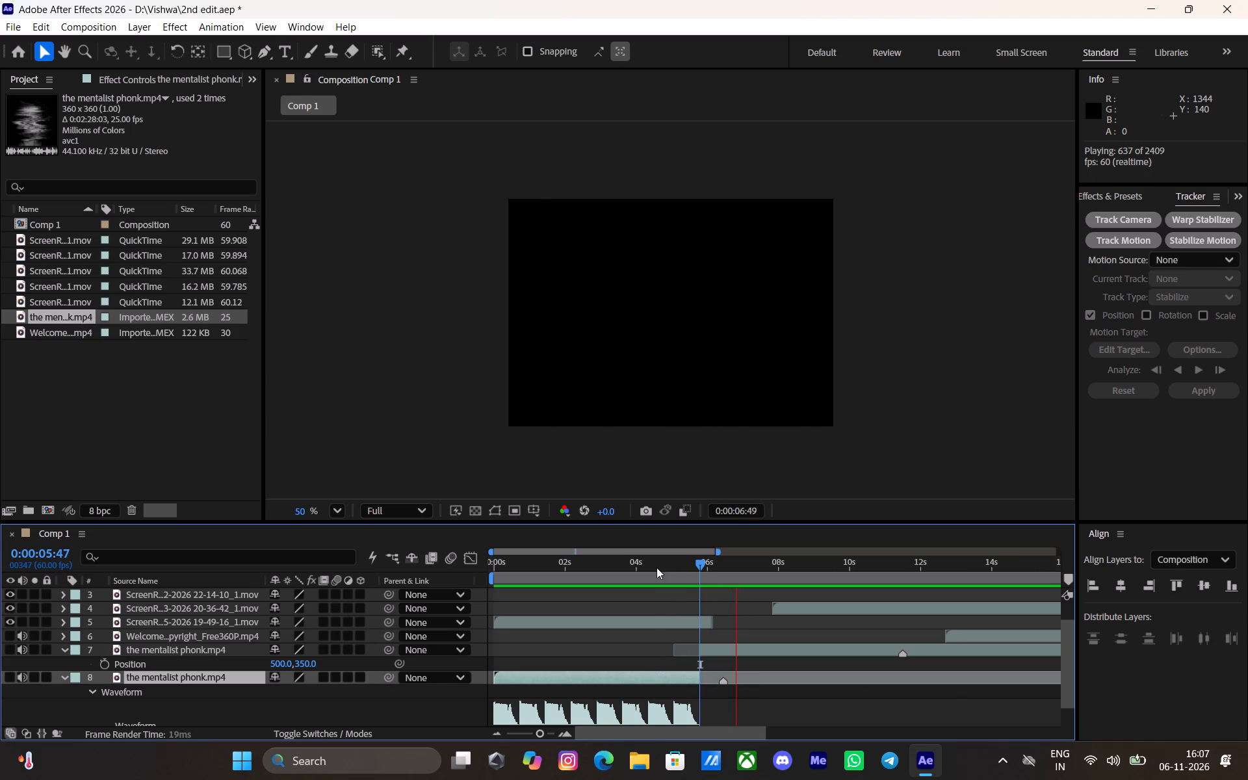
left_click(654, 566)
key("space")
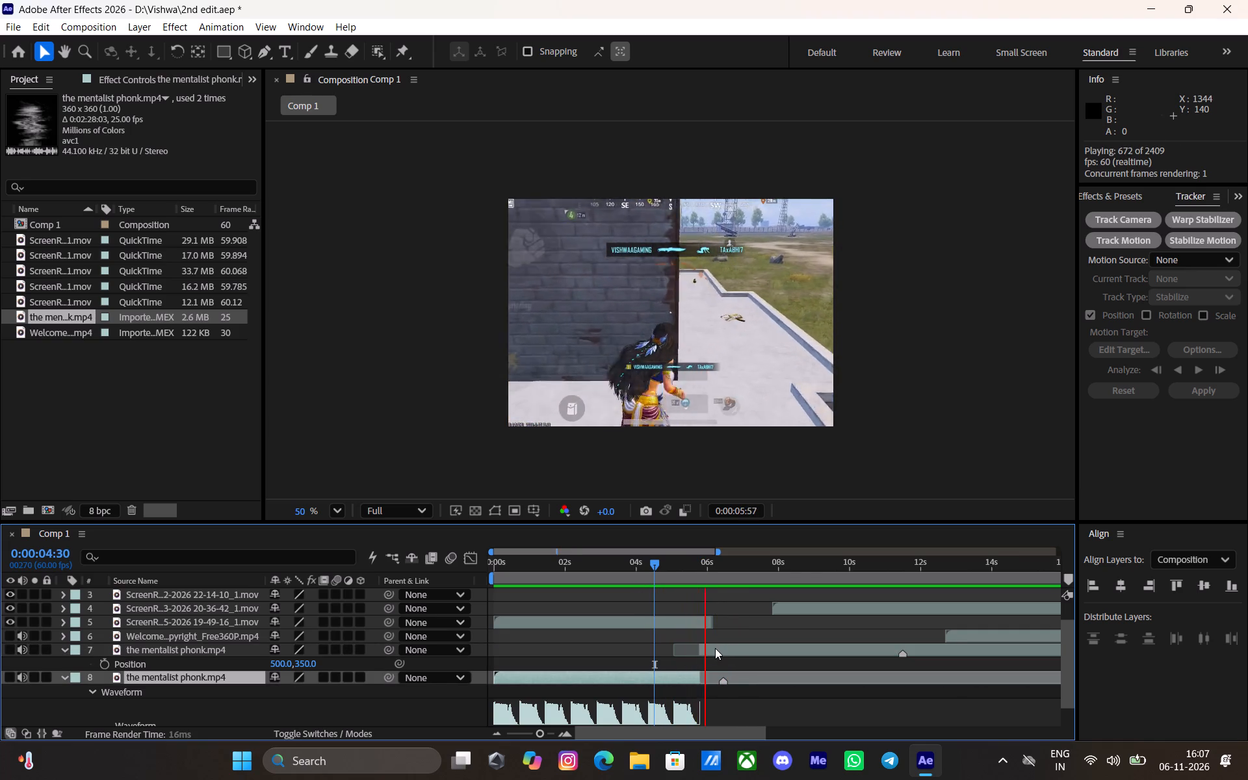
key("ctrl+s")
Play back the composition from the start and around the cut between the two mentalist phonk layers to check the transition.
left_click(788, 699)
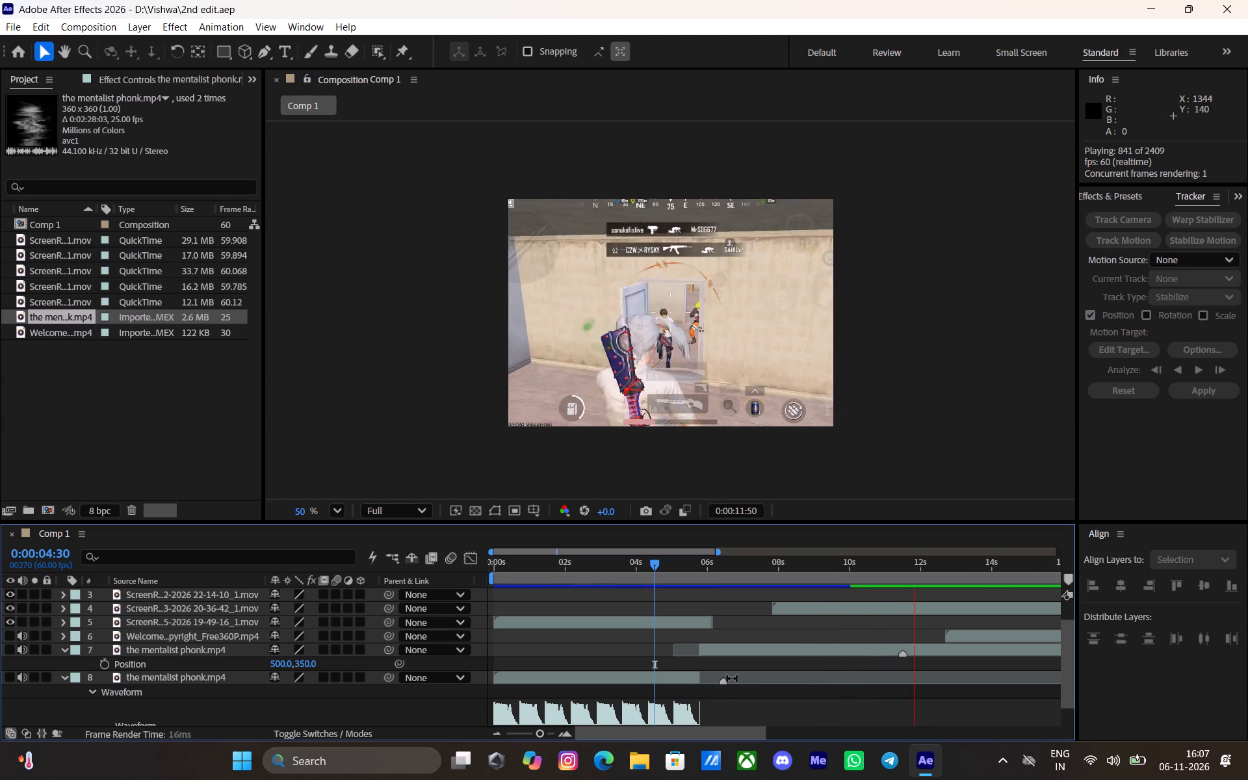
scroll(920, 582, "right", 1)
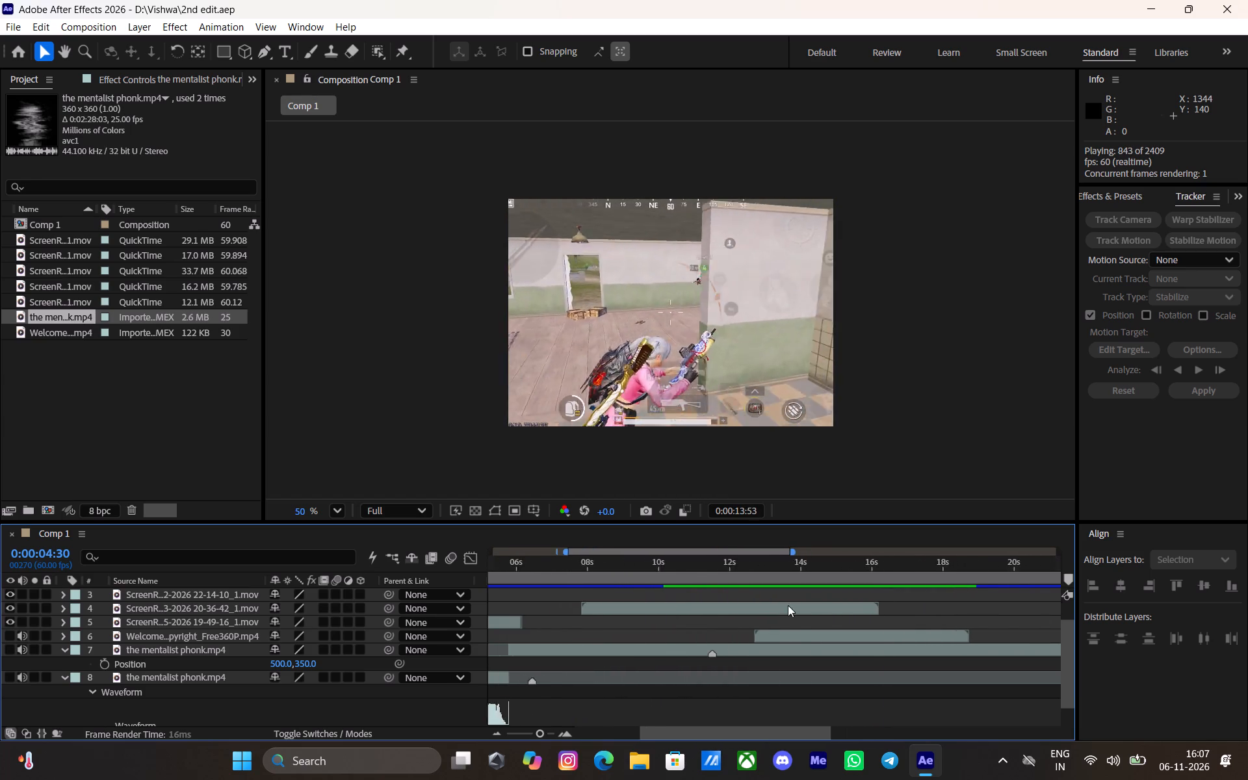
scroll(788, 605, "right", 1)
left_click_drag(647, 562, 387, 587)
key("space")
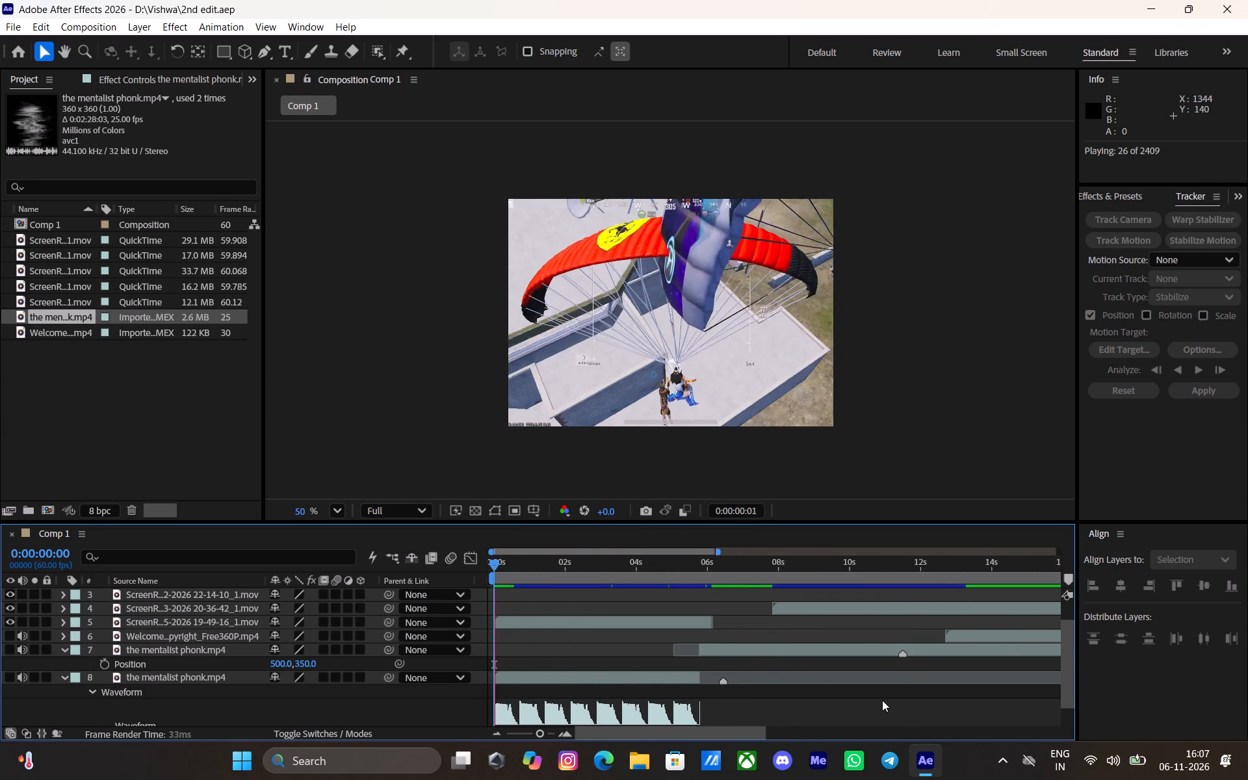
left_click(684, 571)
key("space")
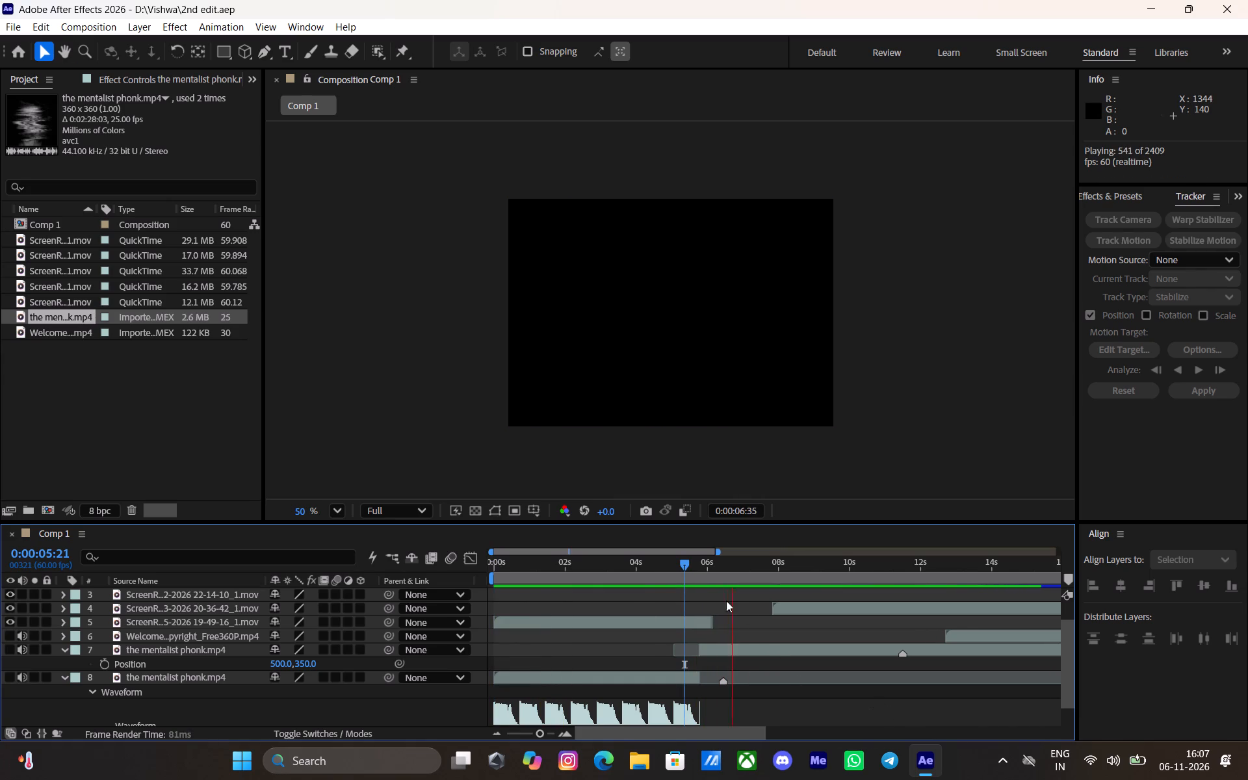
left_click(683, 566)
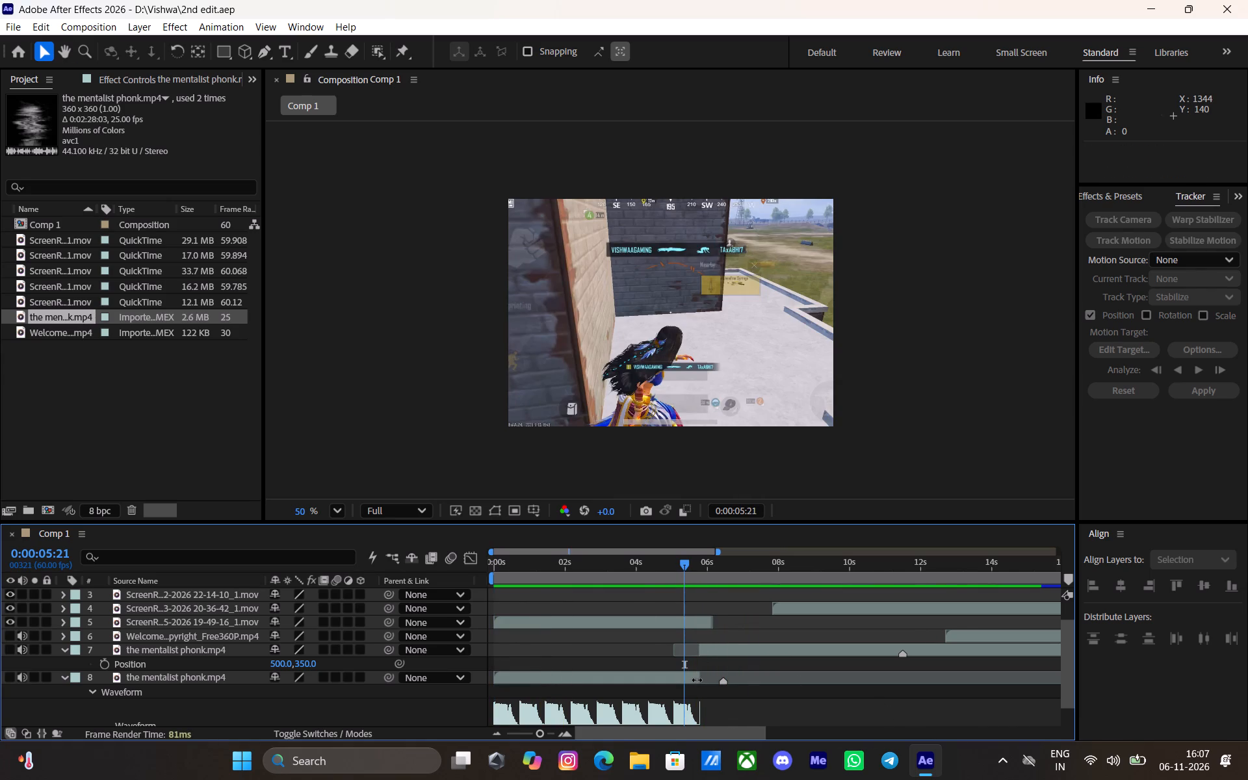
Trim the end of the lower mentalist phonk layer two frames earlier, to 0:00:05:45.
left_click(692, 675)
key("o")
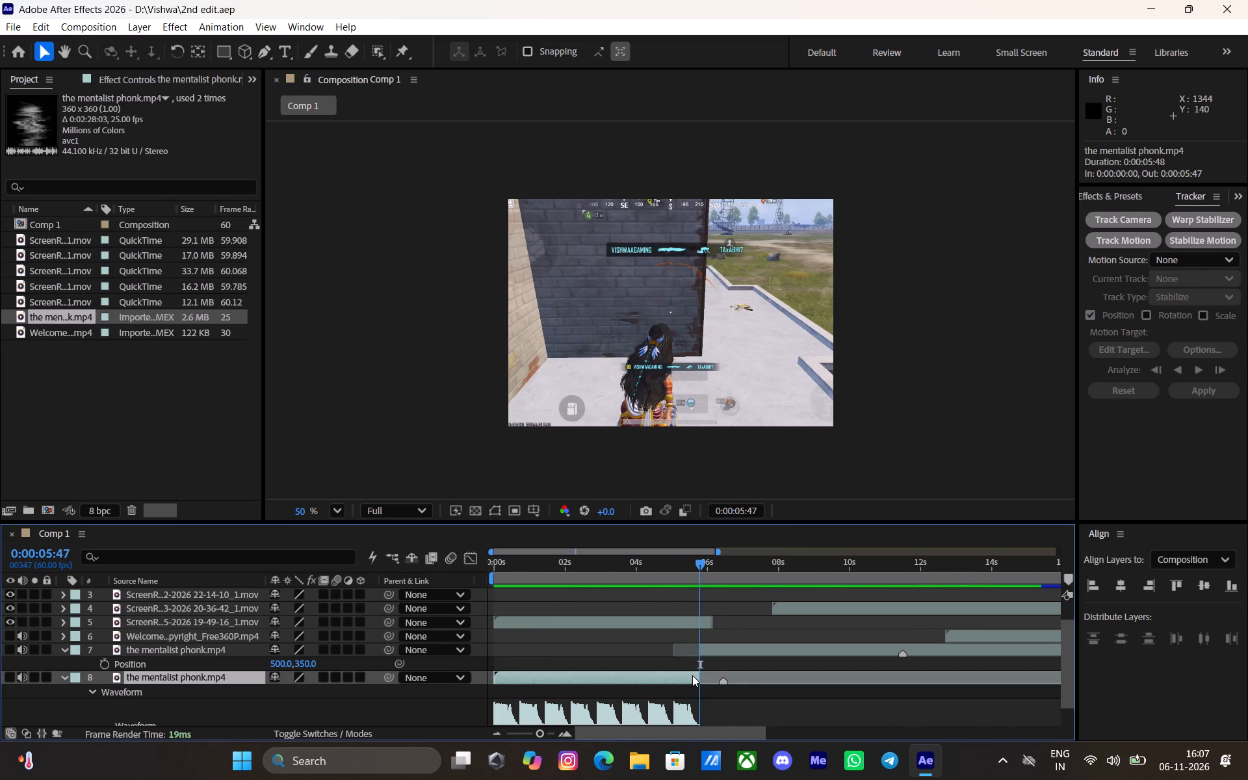
key("ctrl+Left")
key("ctrl+Left")
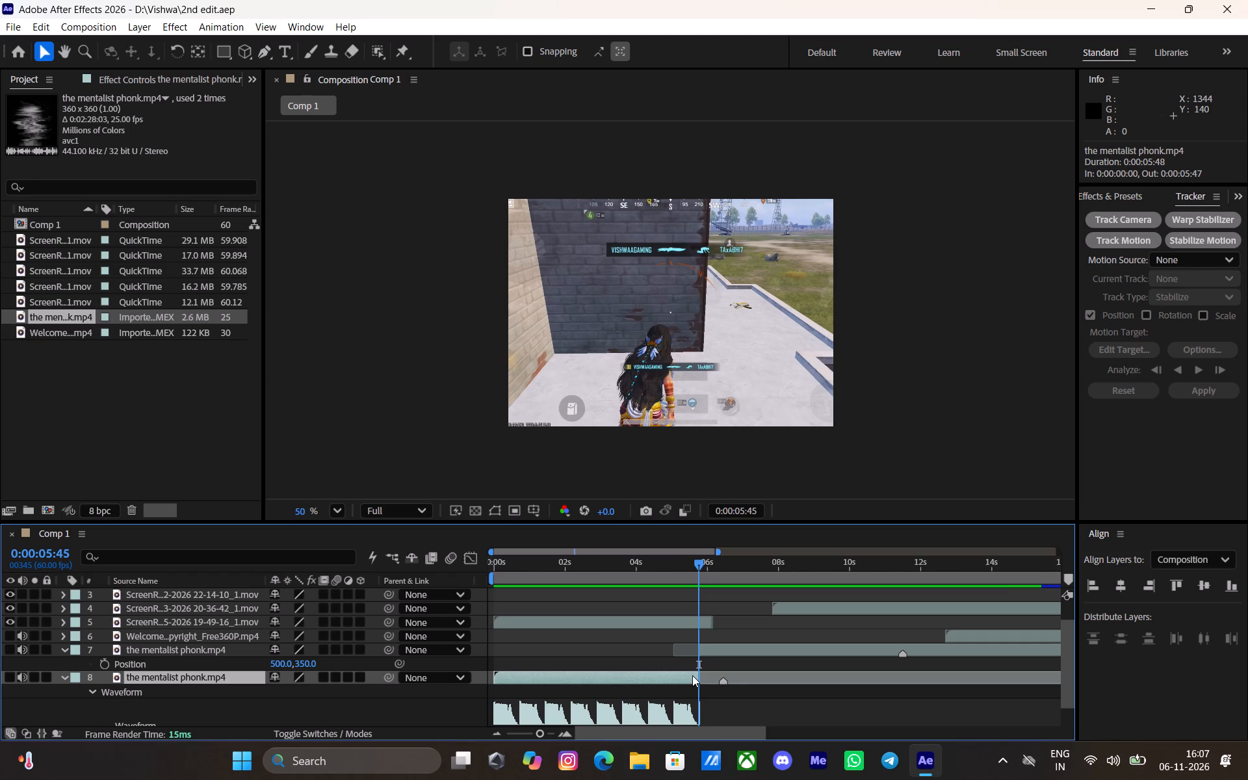
key("alt+bracketright")
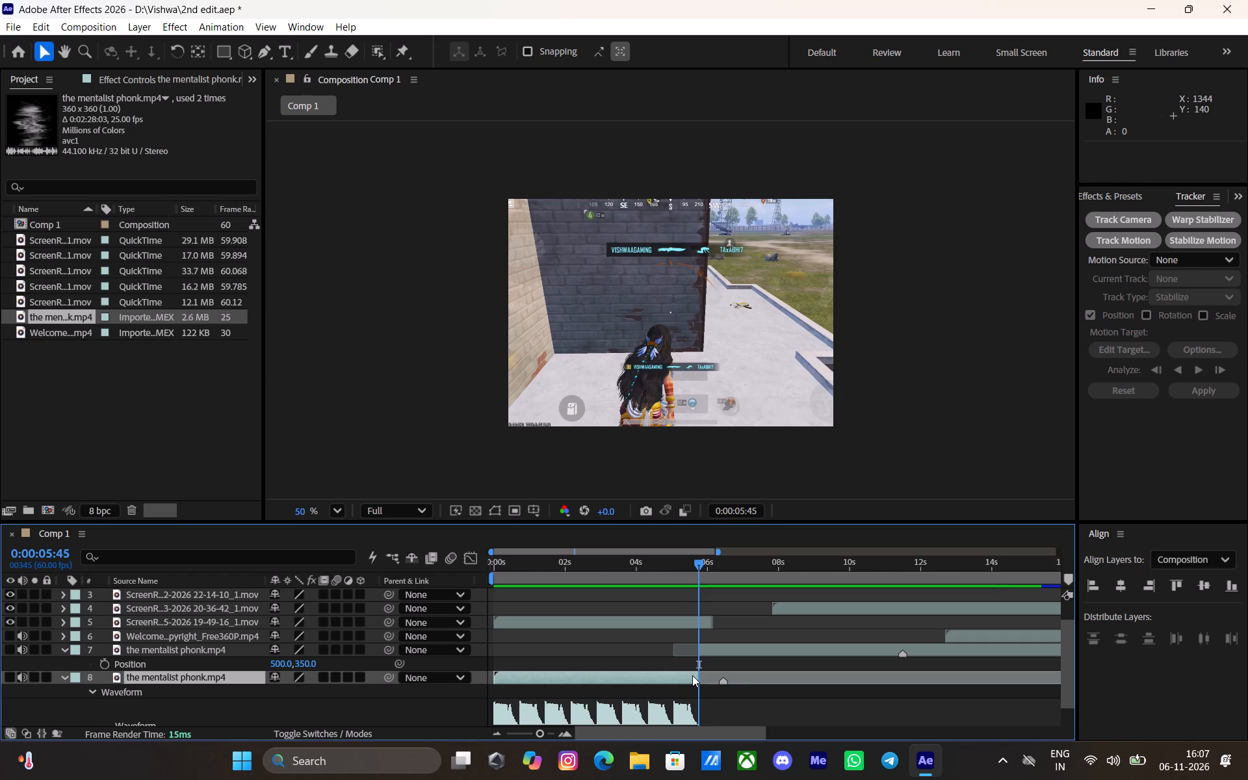
Shift the upper phonk copy to start at 0:00:05:45, preview the transition, and save the project.
key("ctrl+Up")
type("[")
key("space")
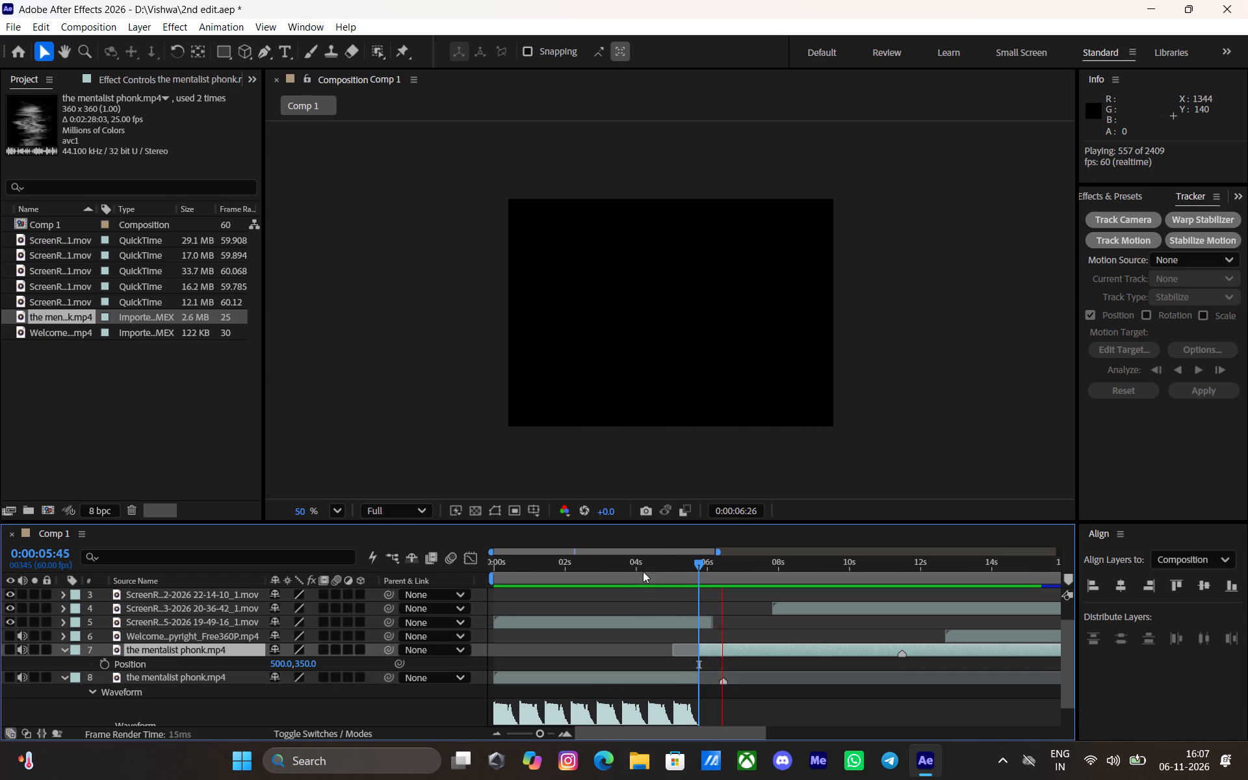
left_click(660, 560)
key("space")
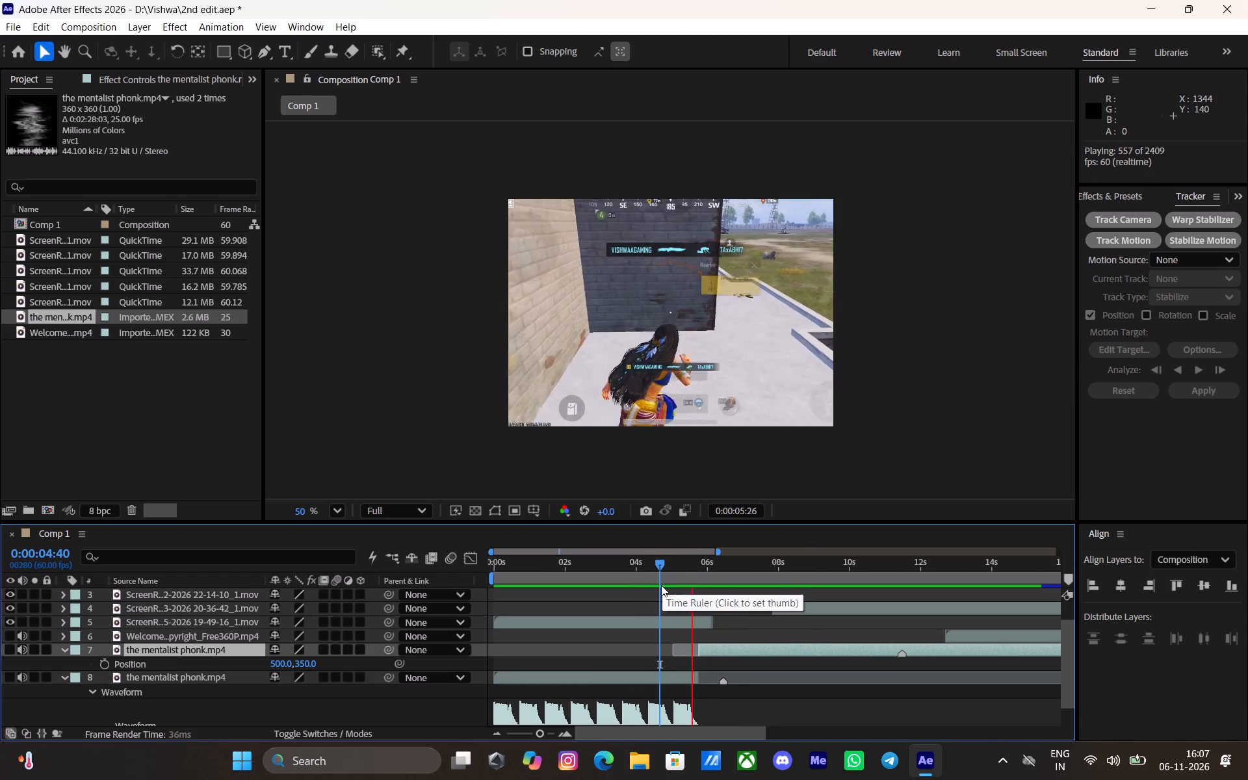
left_click(621, 566)
key("space")
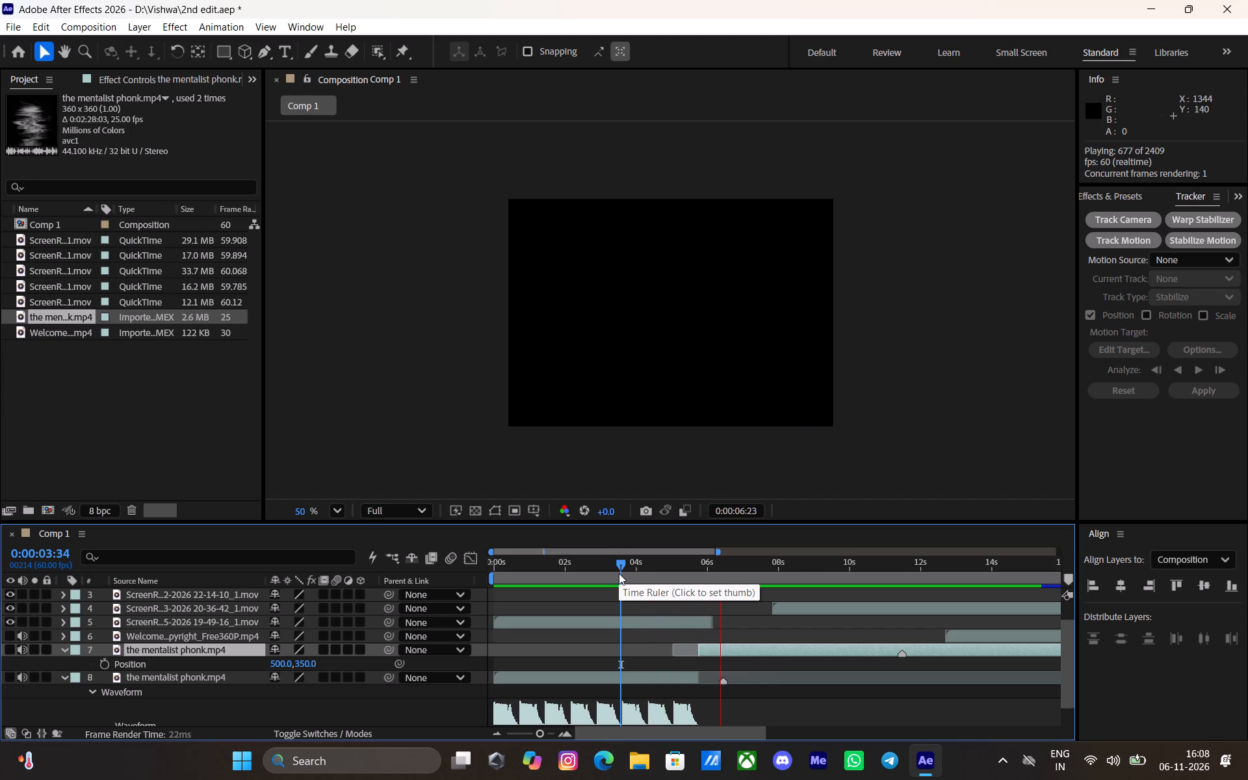
key("ctrl+s")
Show the audio waveform of the upper mentalist phonk copy.
scroll(967, 660, "left", 1)
key("l")
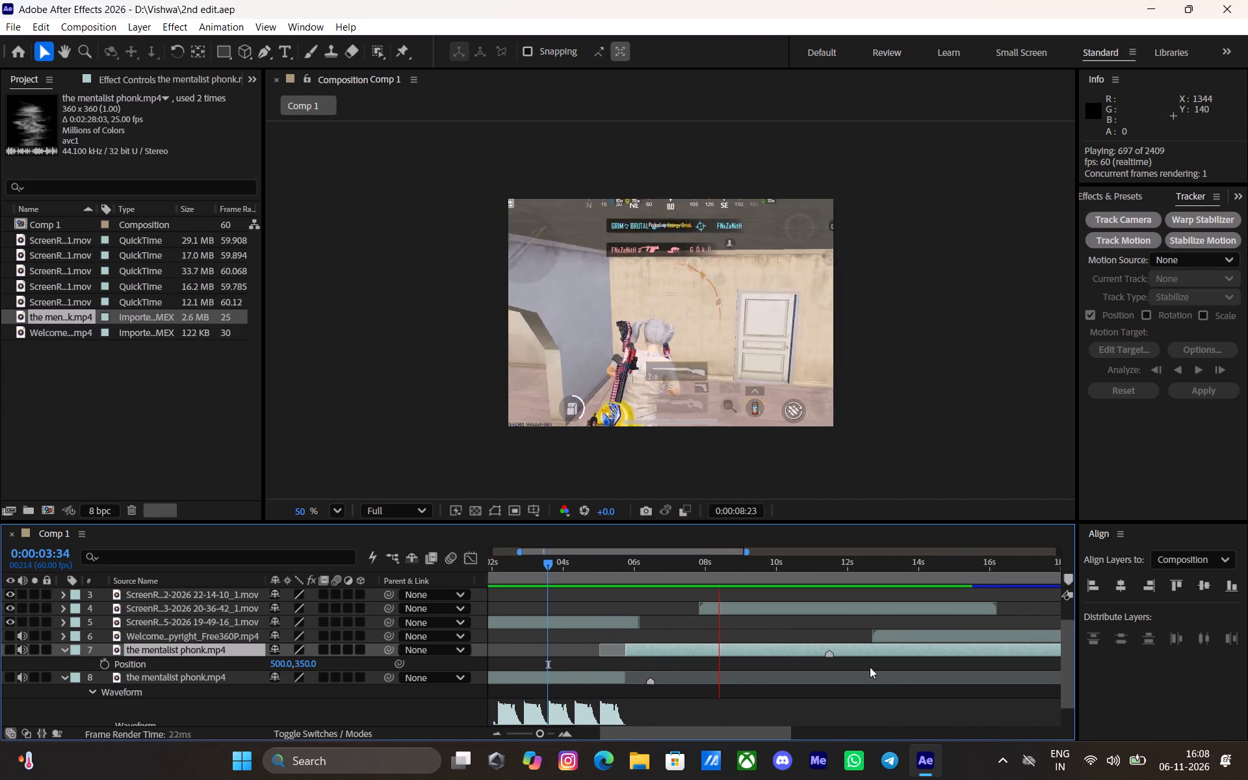
key("l")
key("l")
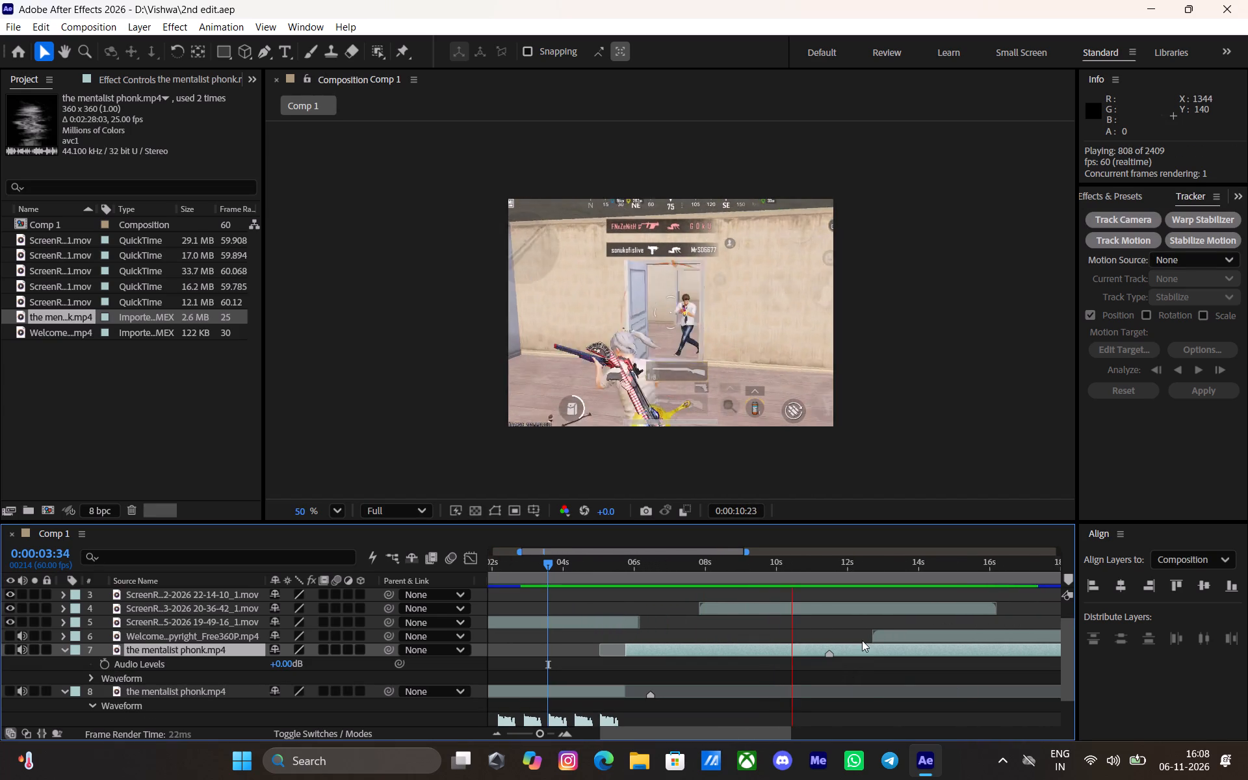
left_click(788, 568)
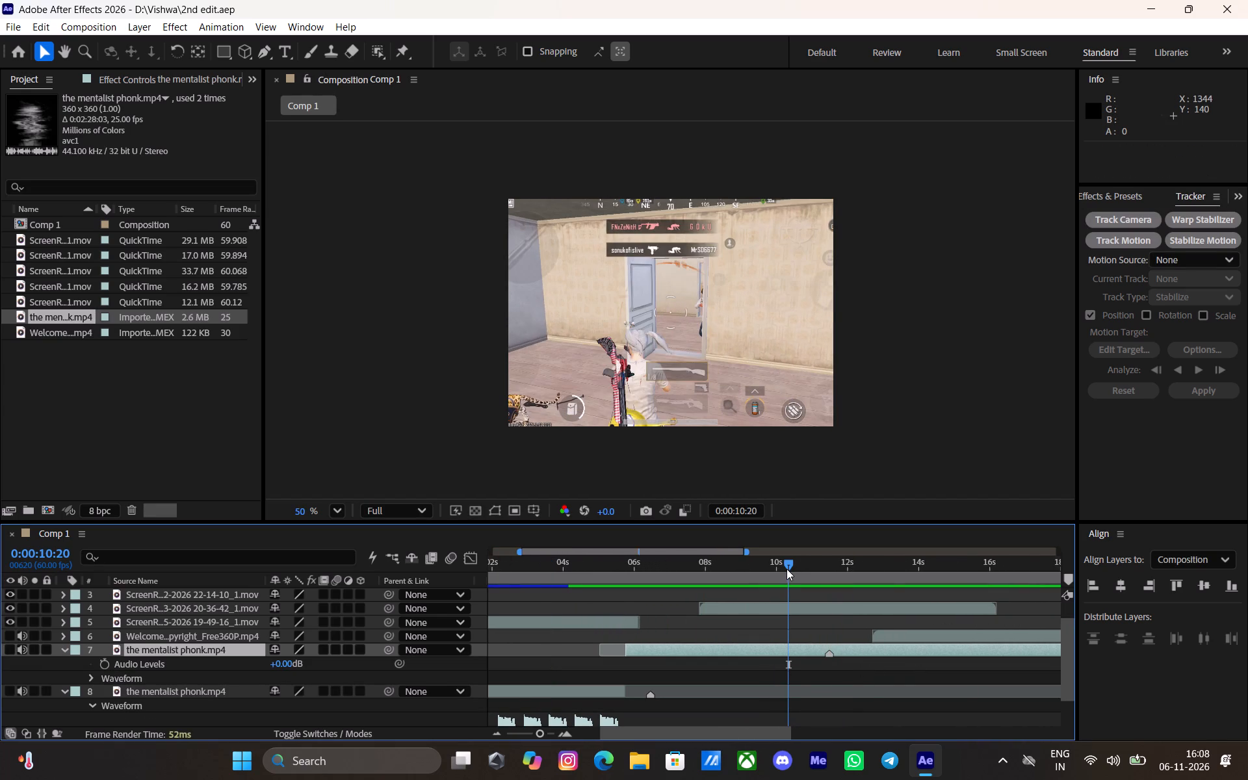
key("l")
key("l")
Trim the end of the upper mentalist phonk copy to the beat at 0:00:10:47.
key("space")
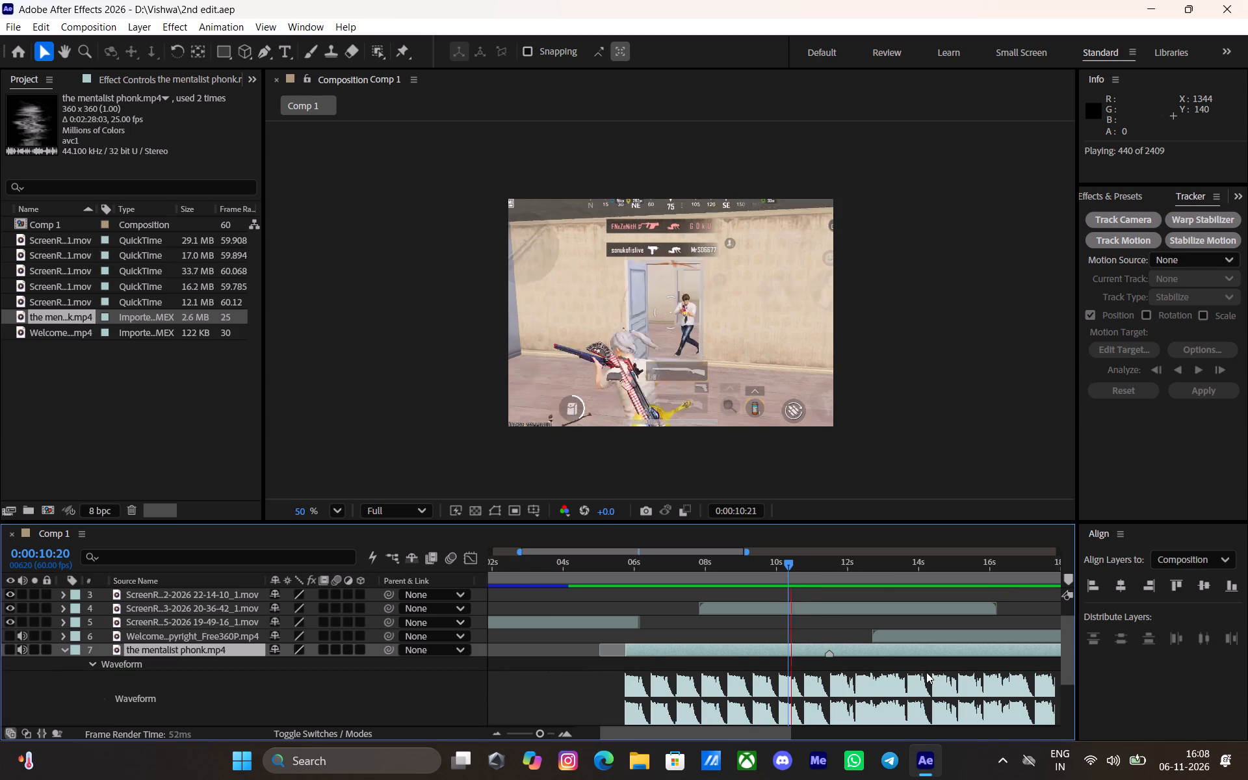
left_click(801, 568)
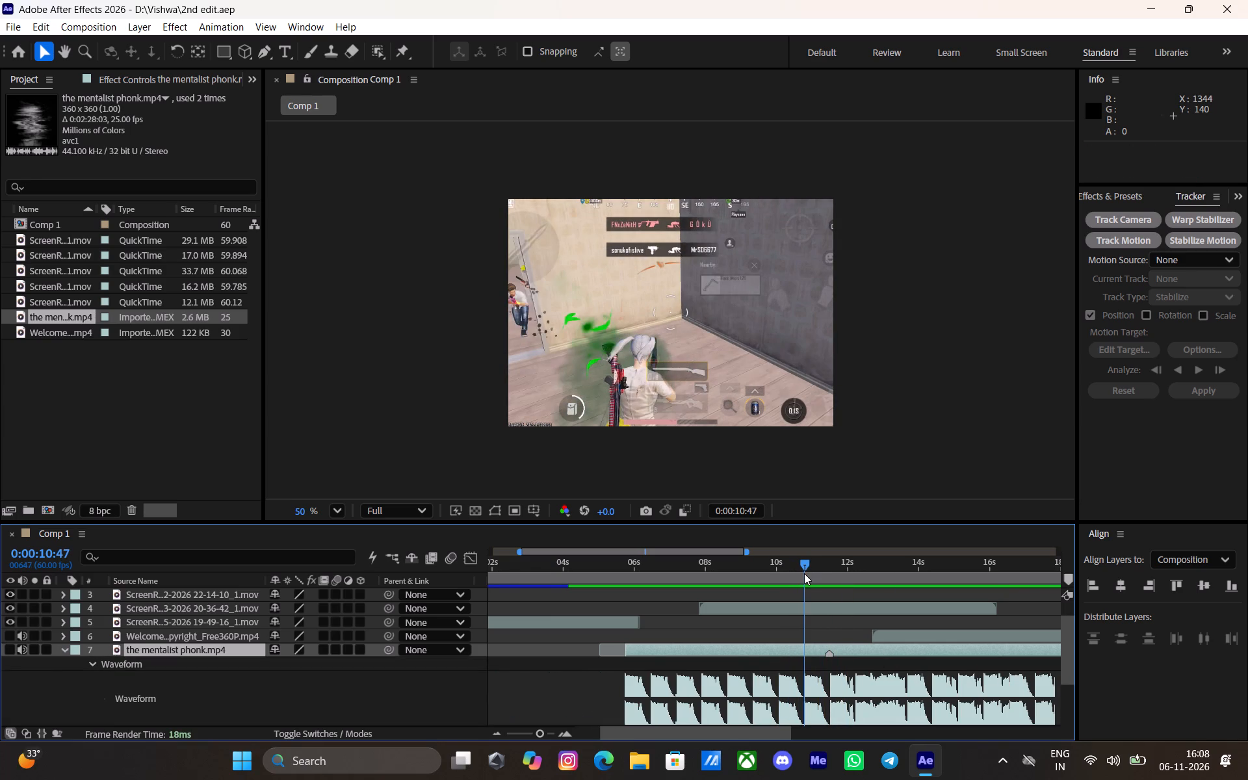
key("alt+bracketright")
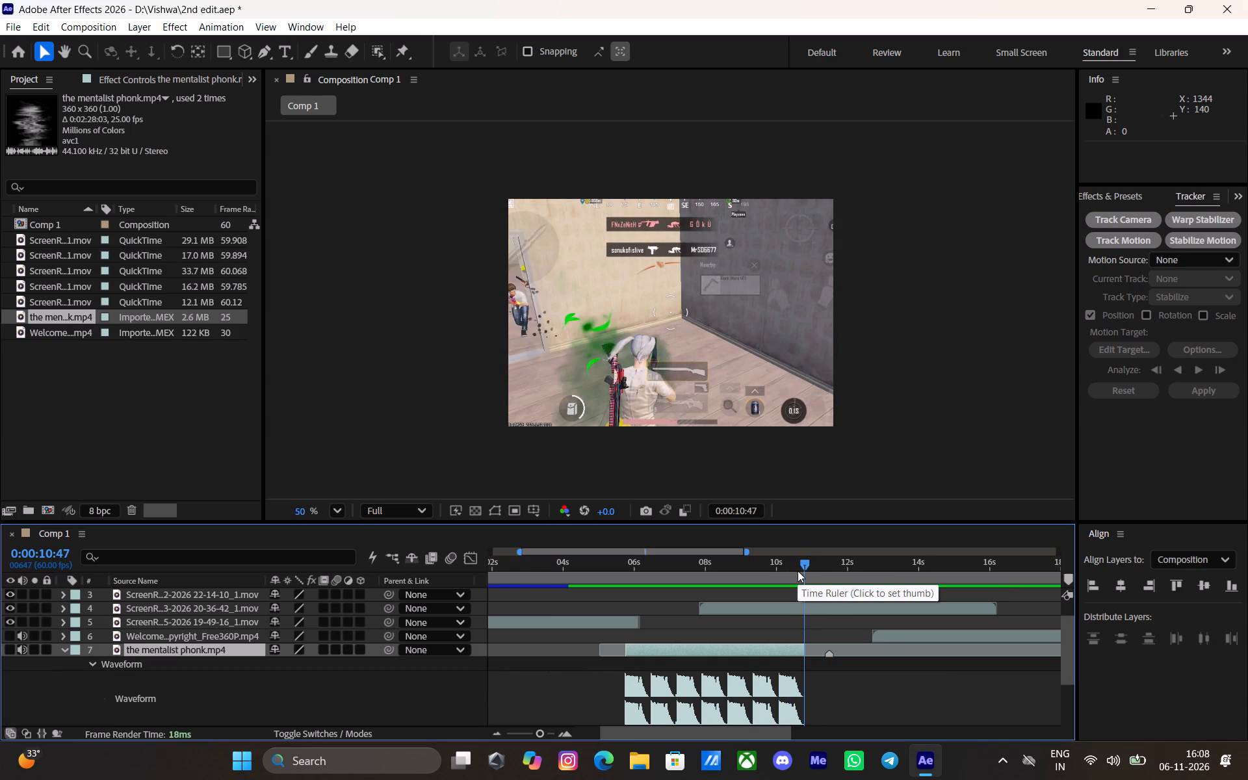
Collapse the expanded waveform properties of both mentalist phonk layers and save the project.
left_click_drag(796, 565, 649, 604)
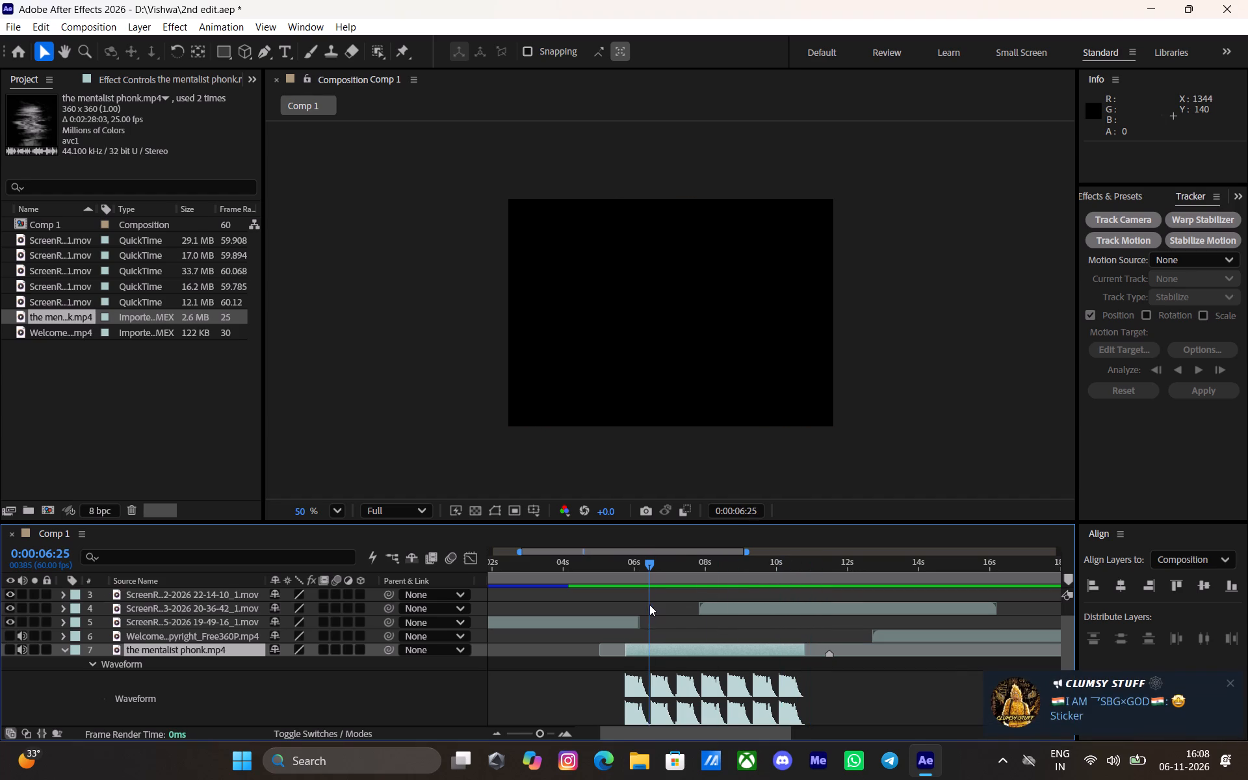
scroll(649, 604, "down", 3)
left_click(734, 688)
key("u")
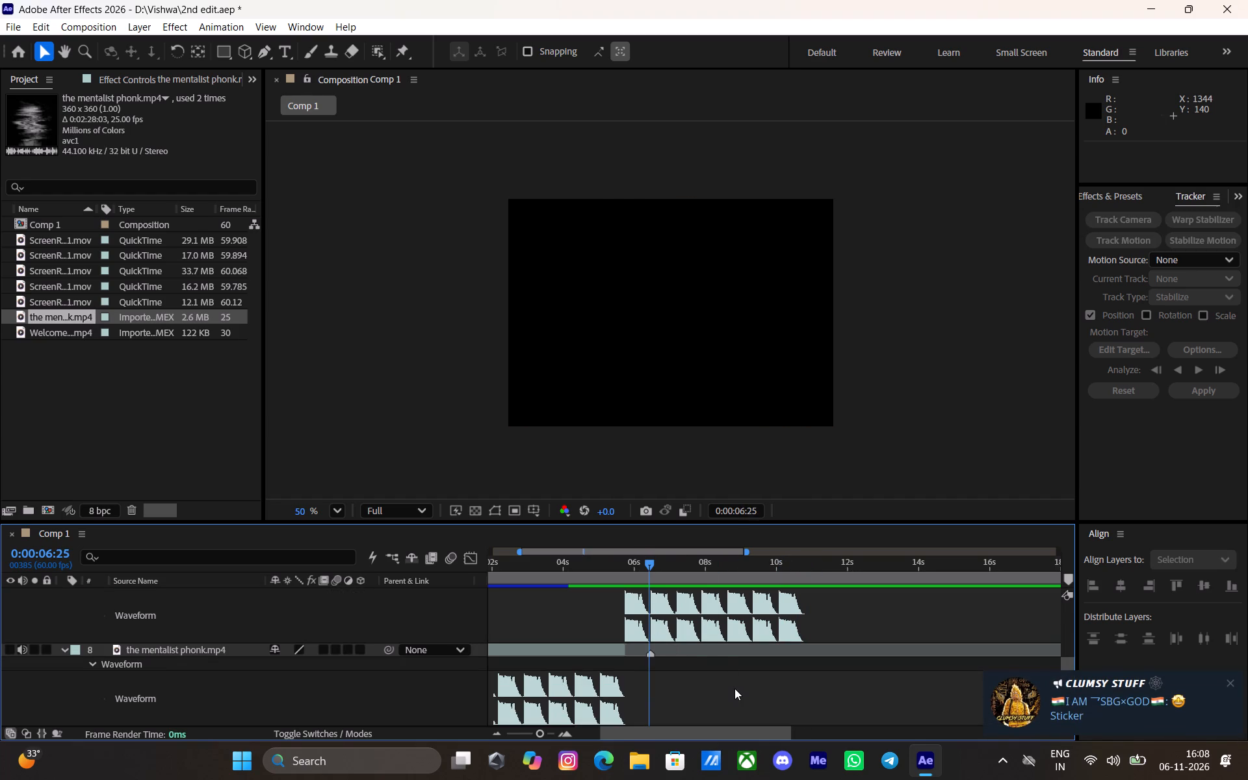
key("u")
key("u")
key("u")
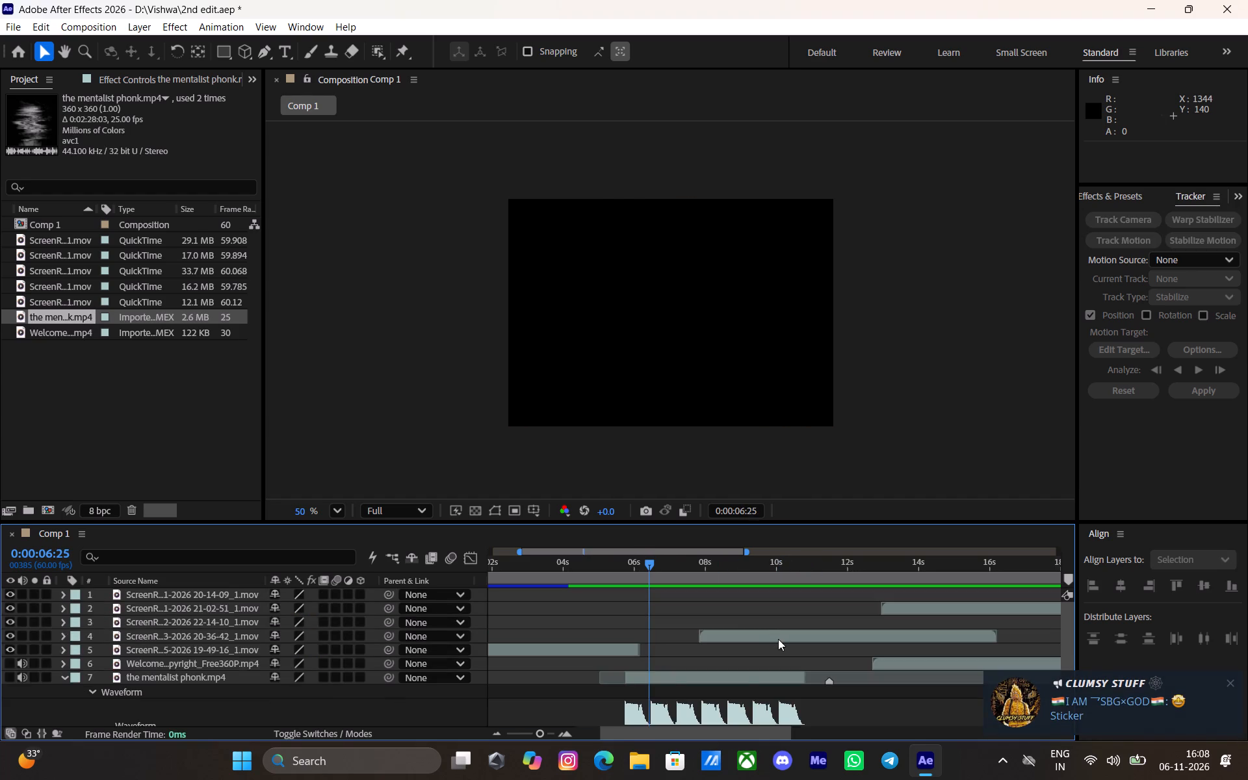
scroll(777, 640, "down", 5)
key("u")
key("u")
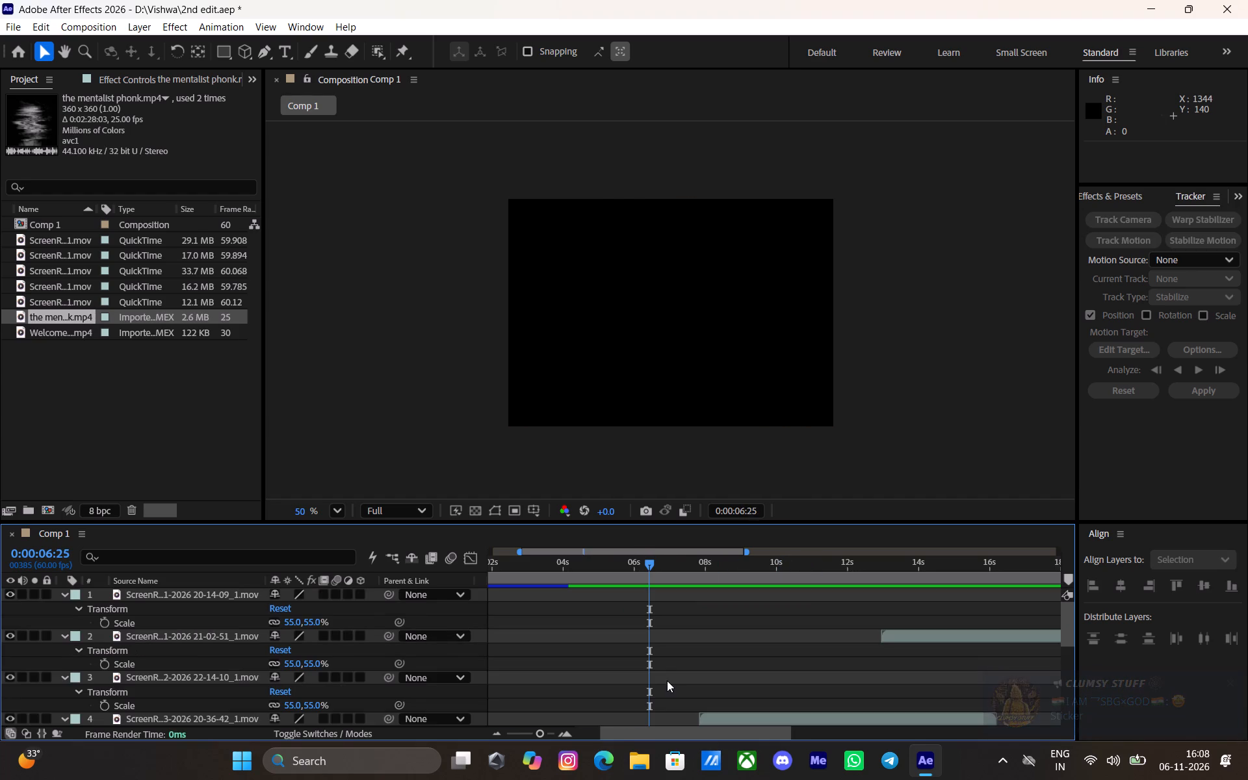
key("u")
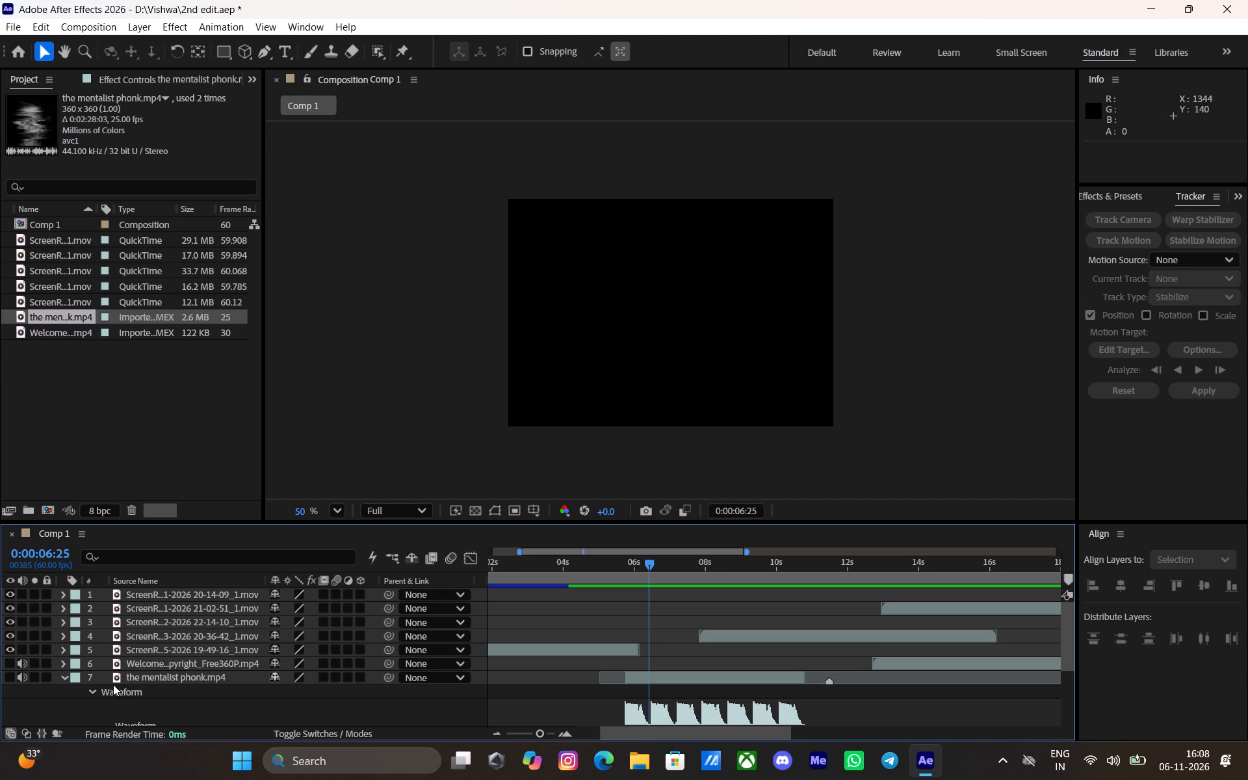
left_click(63, 684)
left_click(63, 694)
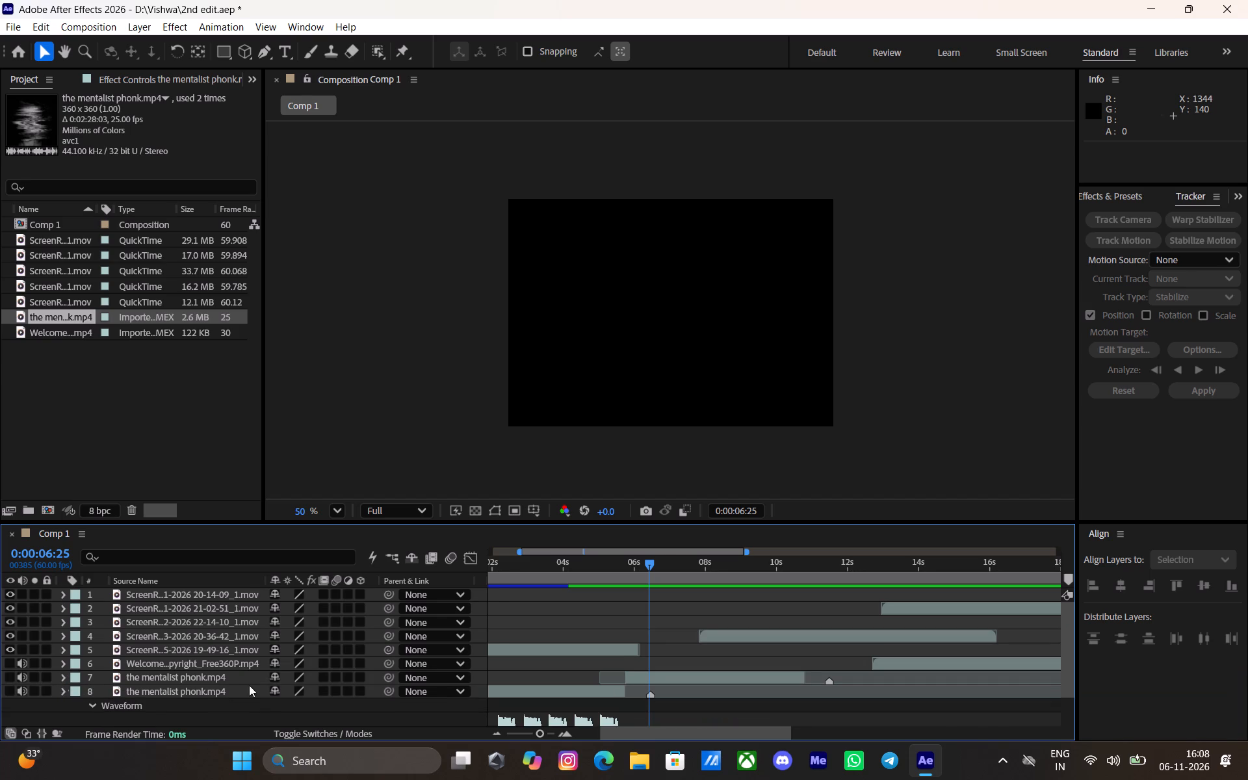
key("ctrl+s")
Duplicate the trimmed upper phonk copy and move the new copy to start where the previous one ends, at 0:00:10:47.
left_click(575, 691)
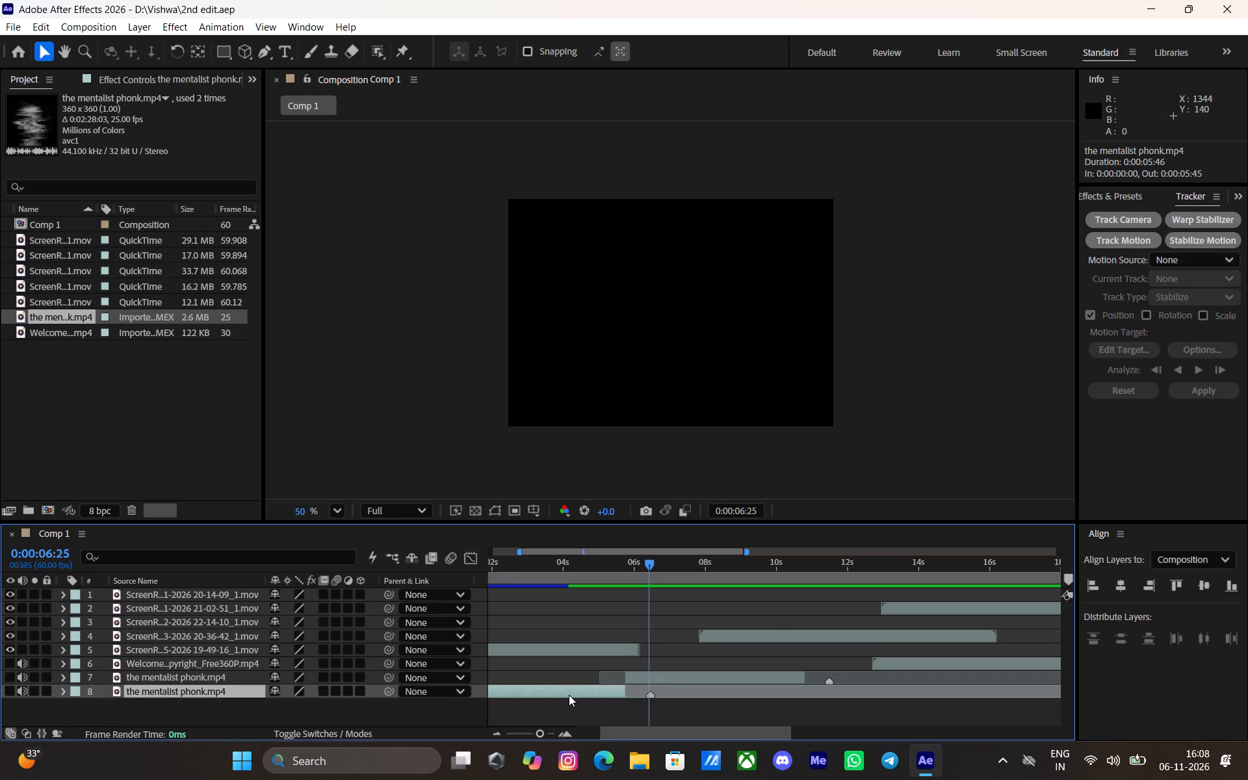
scroll(619, 661, "right", 2)
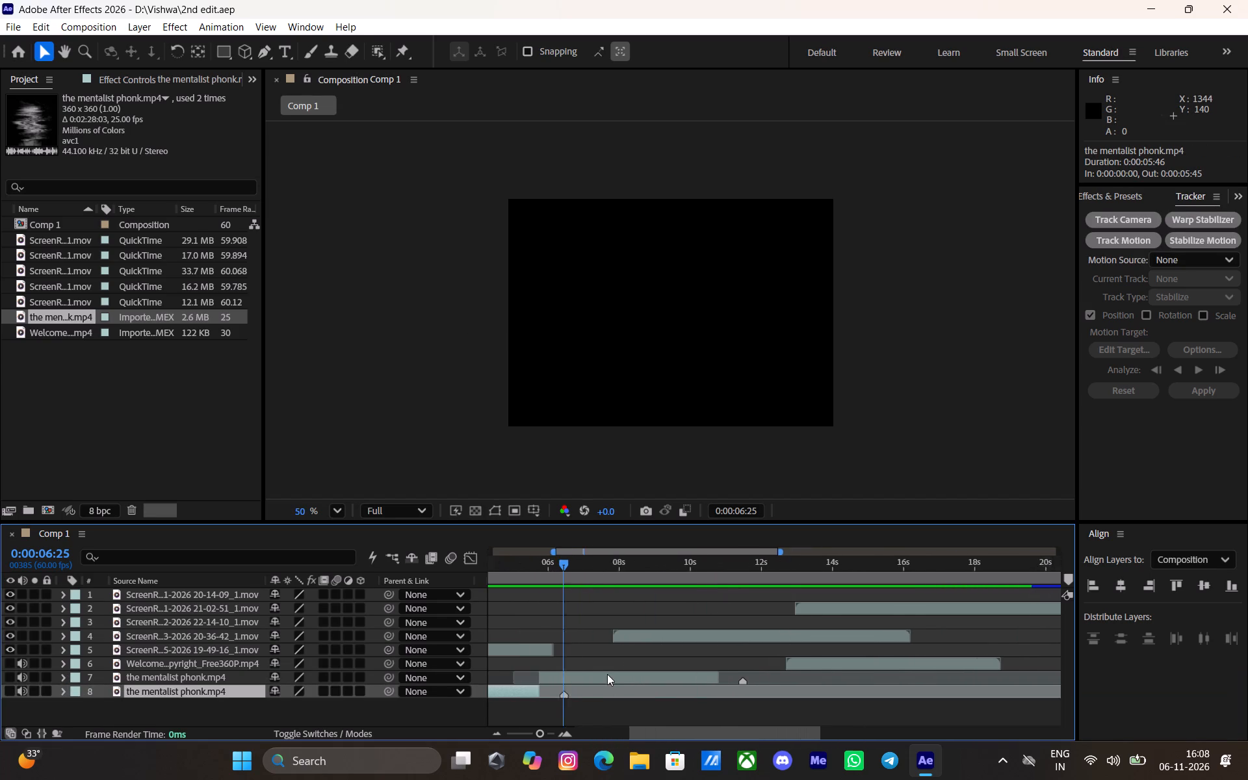
scroll(607, 674, "right", 1)
left_click(626, 676)
key("ctrl+d")
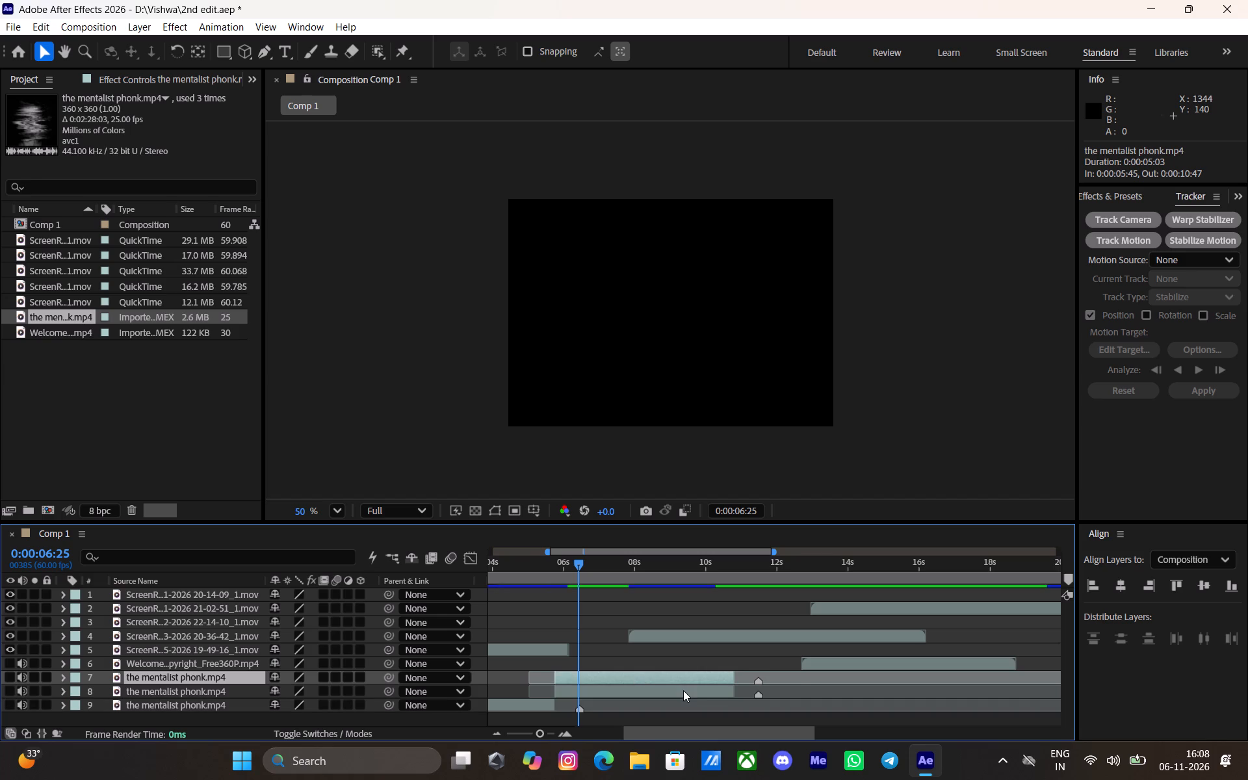
left_click(691, 692)
key("o")
left_click(697, 675)
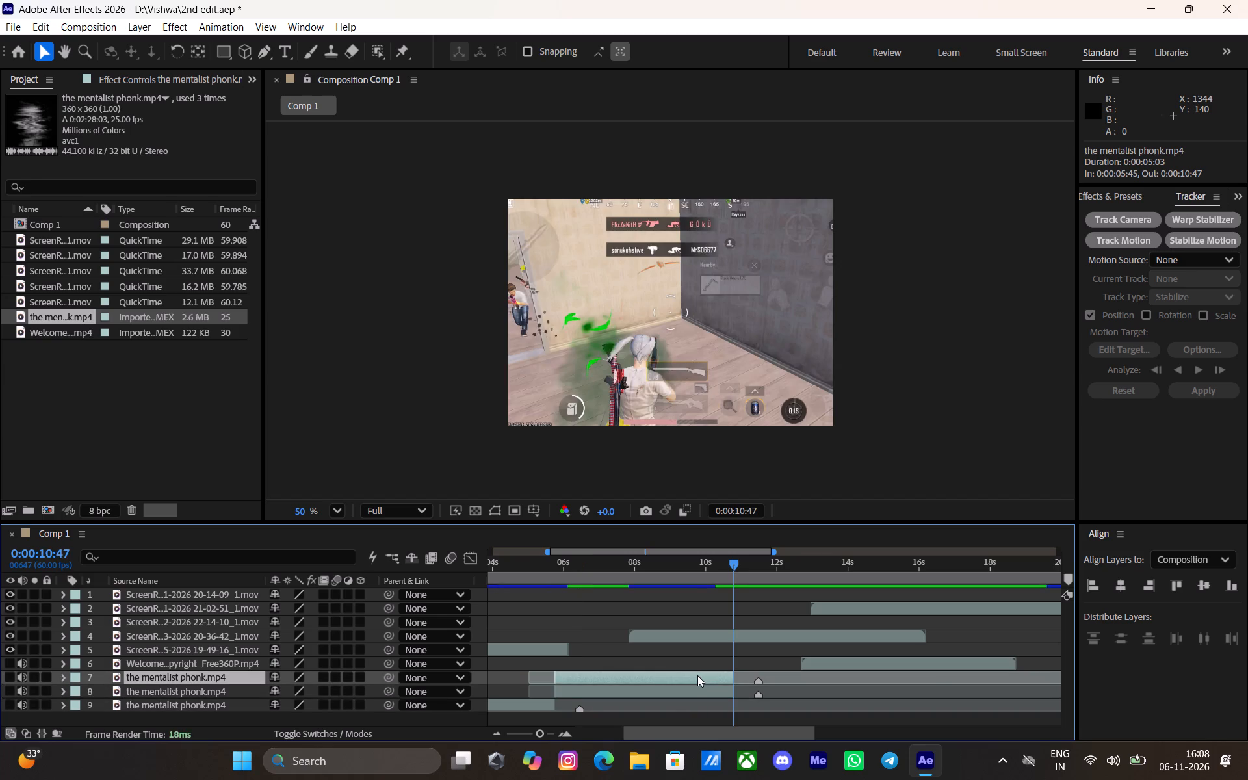
type("[")
key("space")
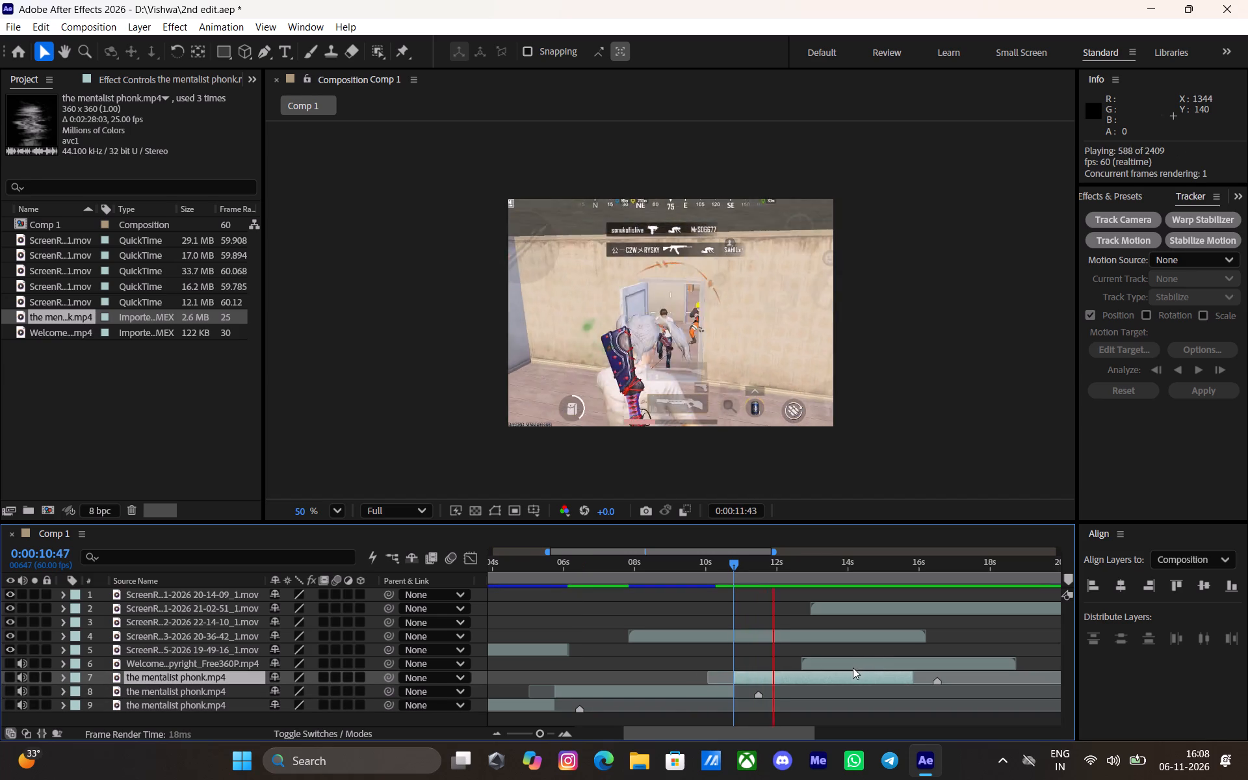
Move the Welcome audio layer earlier in the timeline so it ends at about 9.4 seconds, preview, and save the project.
left_click_drag(853, 666, 521, 667)
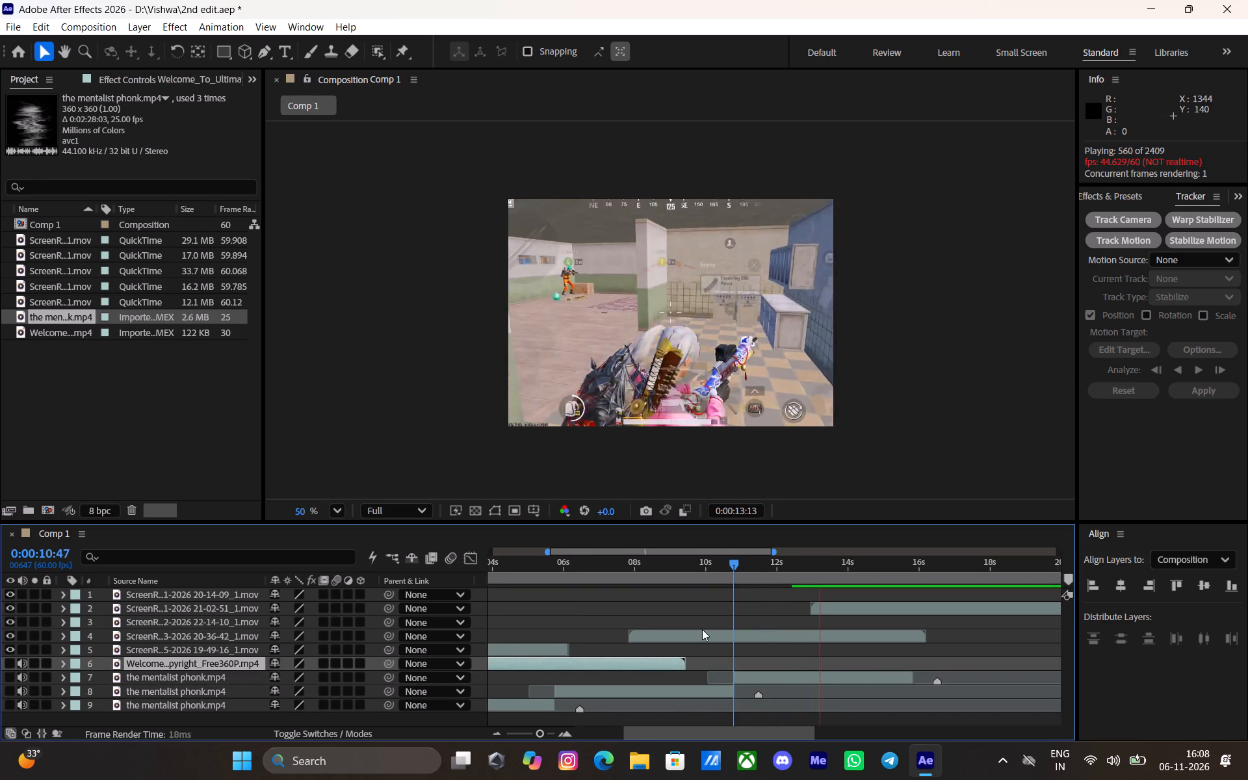
left_click(698, 566)
key("space")
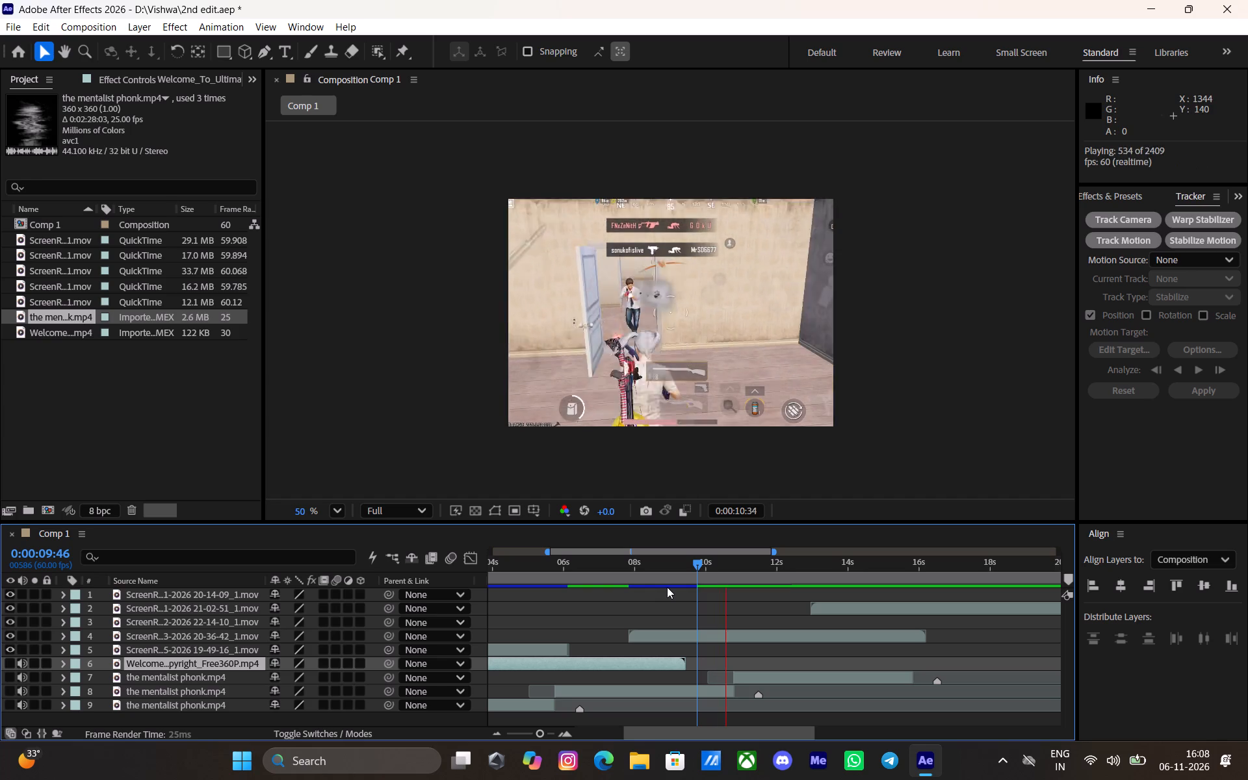
key("ctrl+s")
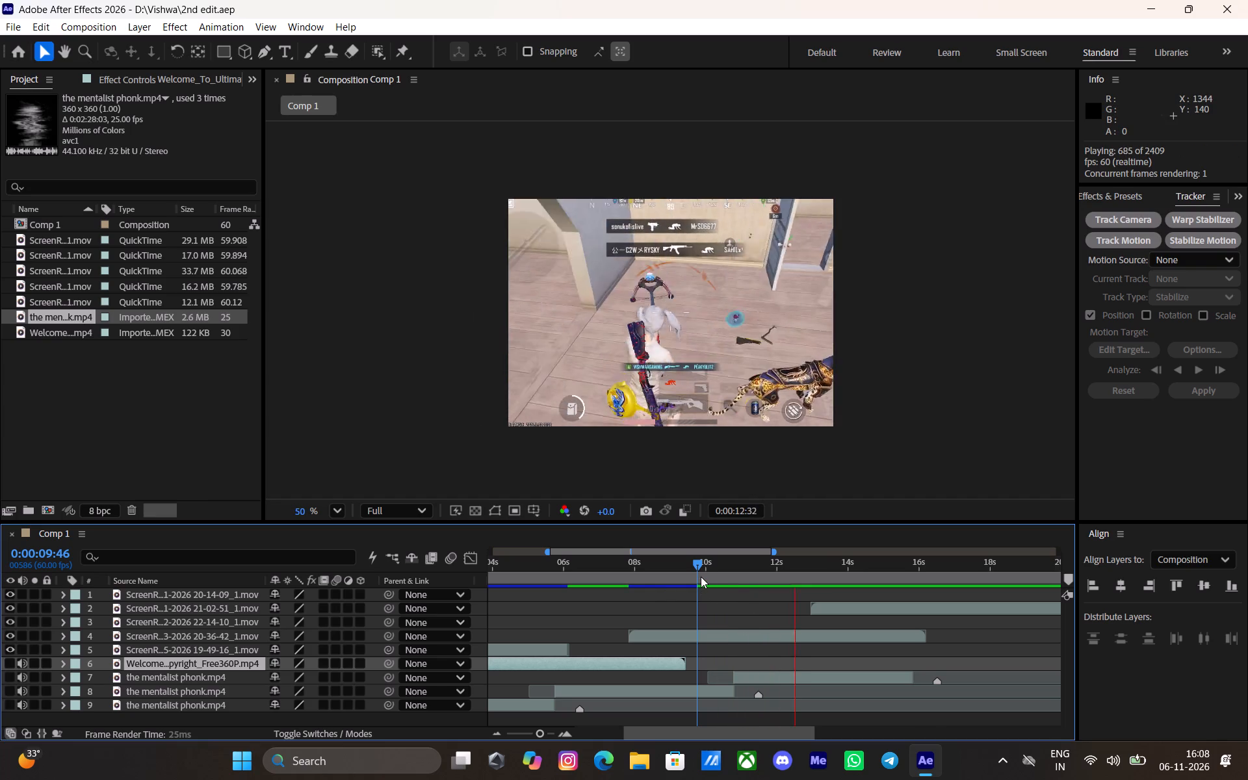
Preview the joined mentalist phonk copies from 0:00:09:46.
left_click(697, 571)
key("space")
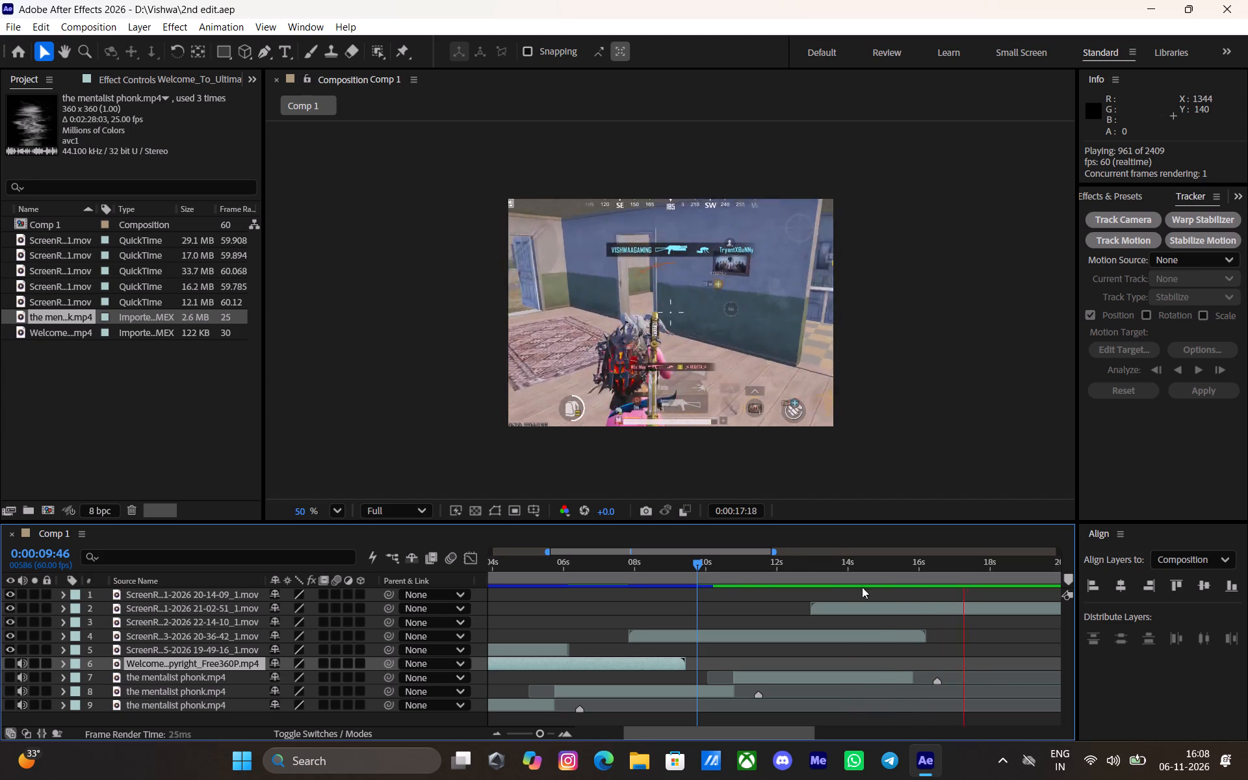
Duplicate the last mentalist phonk copy, move the duplicate to start where it ends, at 0:00:15:49, and preview.
left_click(890, 582)
left_click(890, 675)
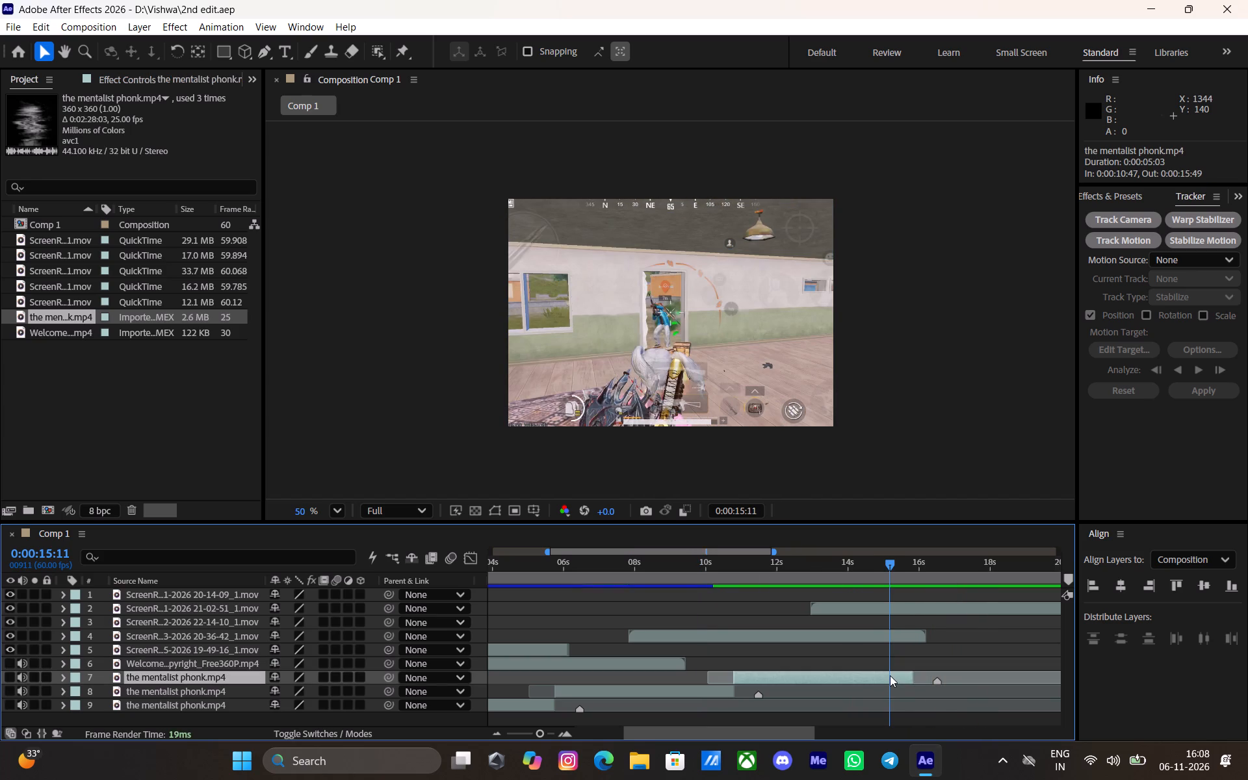
key("ctrl+d")
left_click(898, 694)
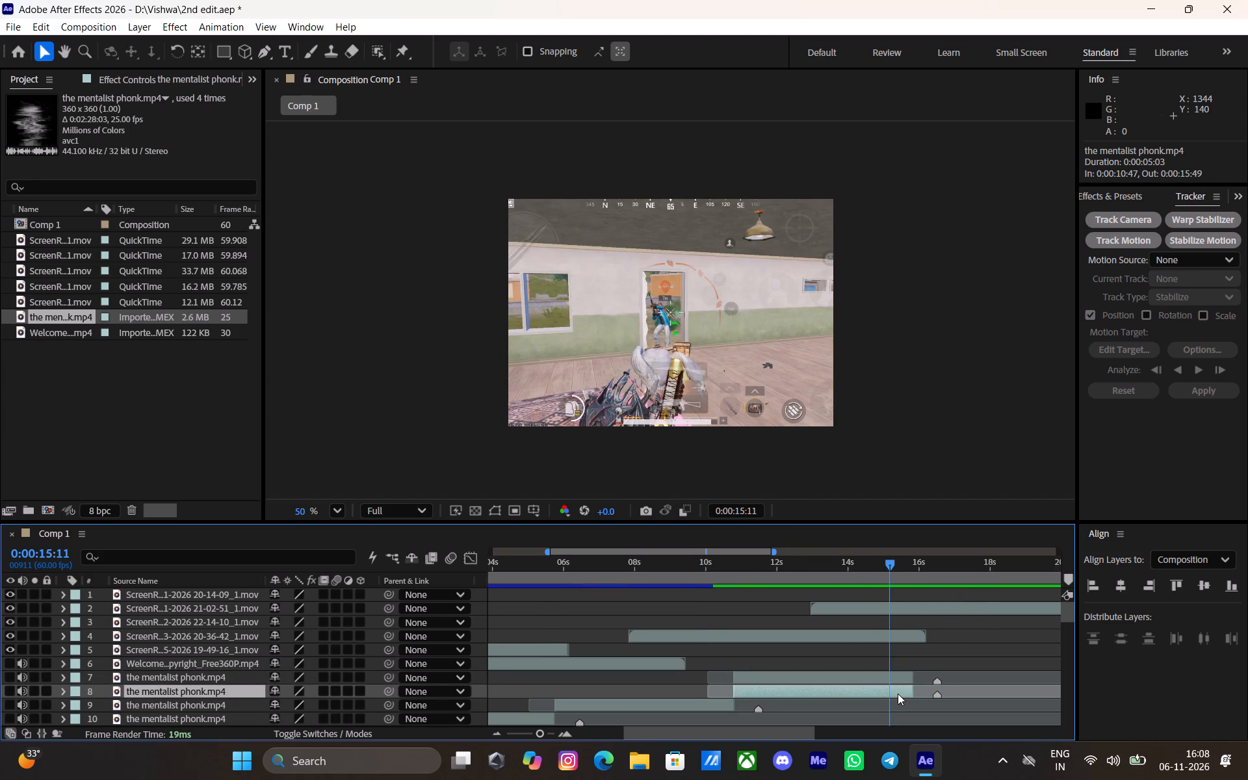
key("o")
left_click(900, 679)
type("[")
key("space")
scroll(900, 679, "left", 2)
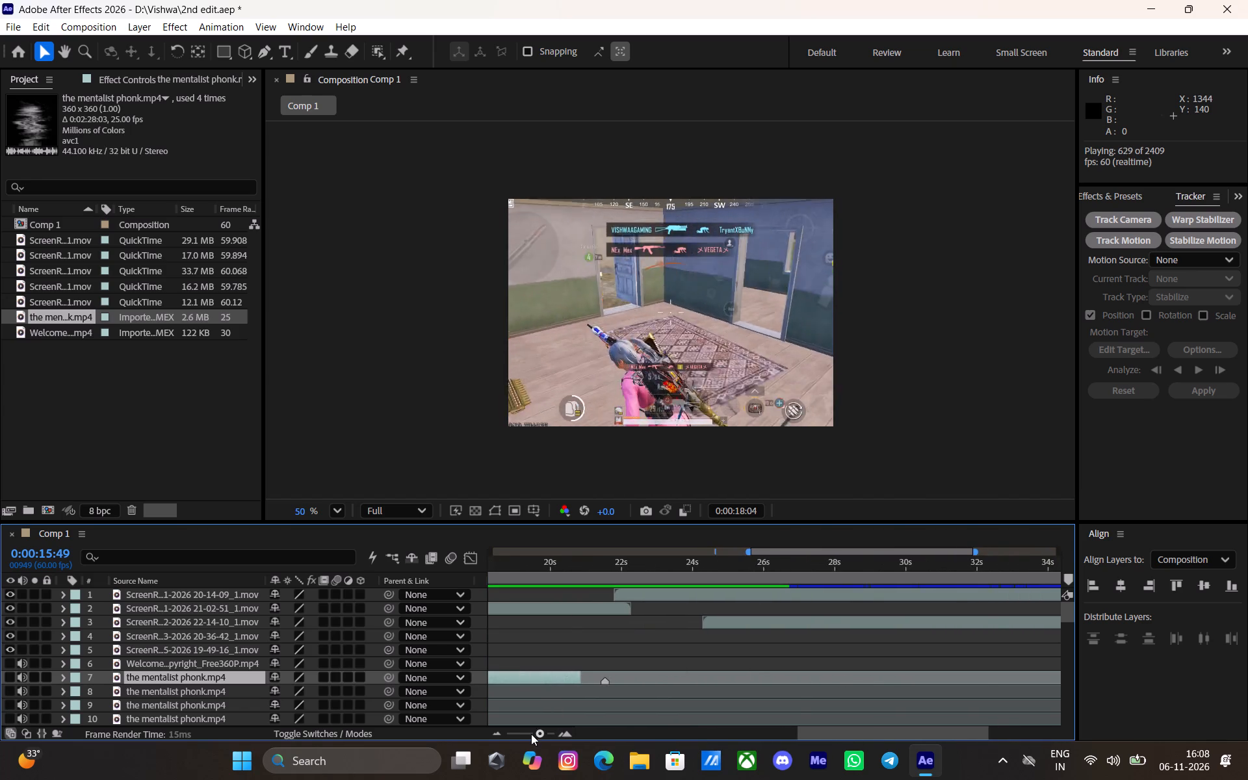
Duplicate the newest mentalist phonk copy, move the duplicate to start at 0:00:20:51, and save the project.
left_click_drag(530, 734, 507, 746)
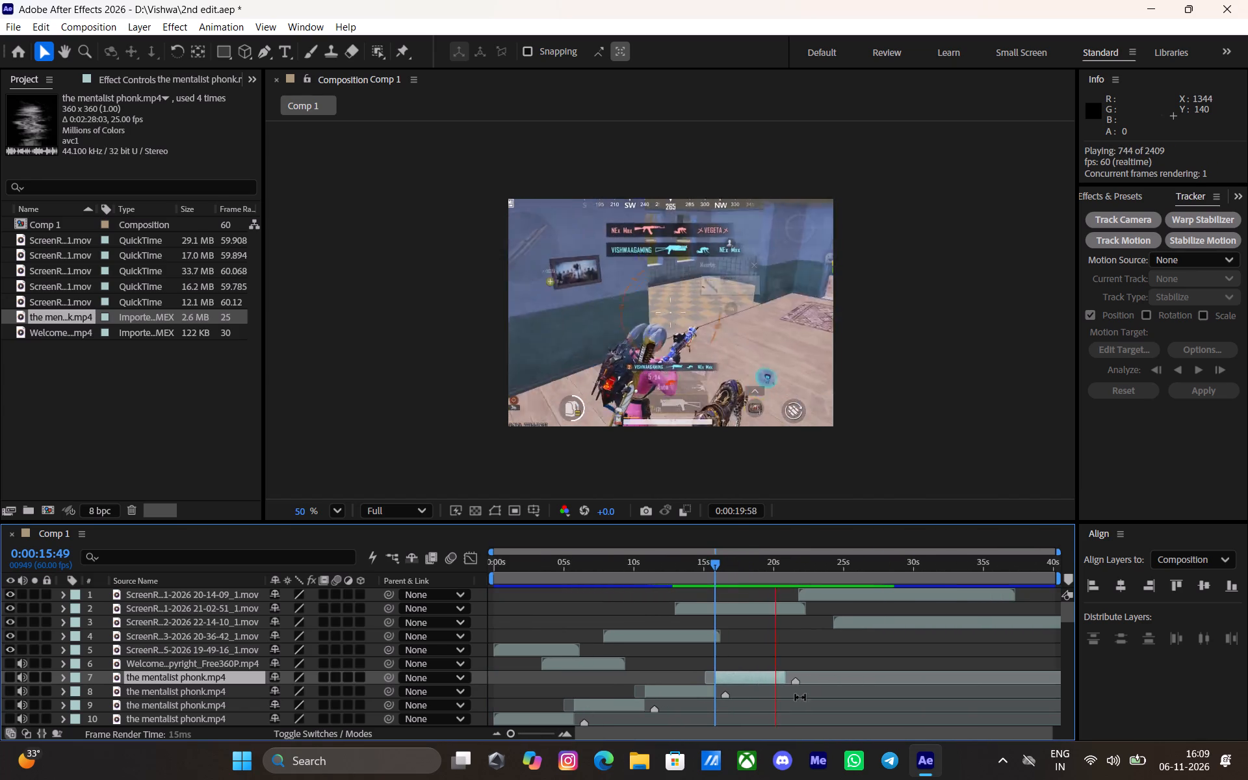
left_click(770, 568)
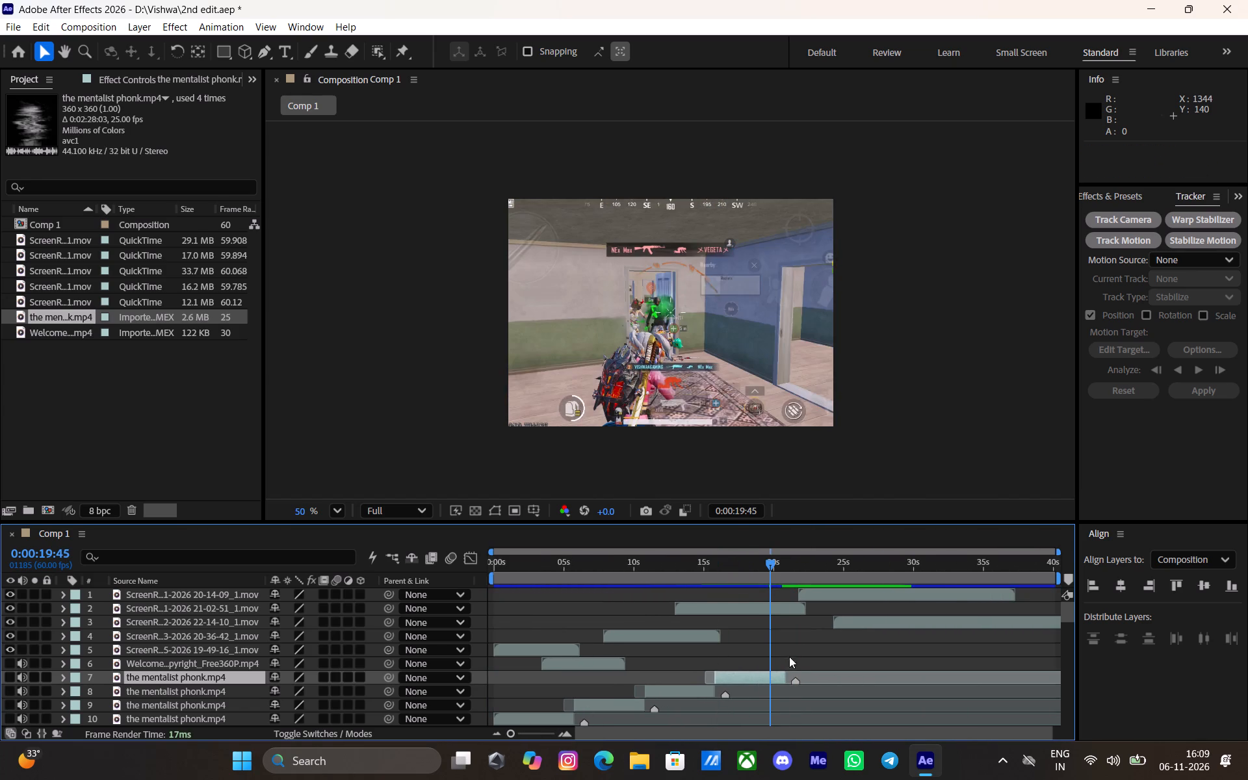
key("ctrl+d")
left_click(770, 690)
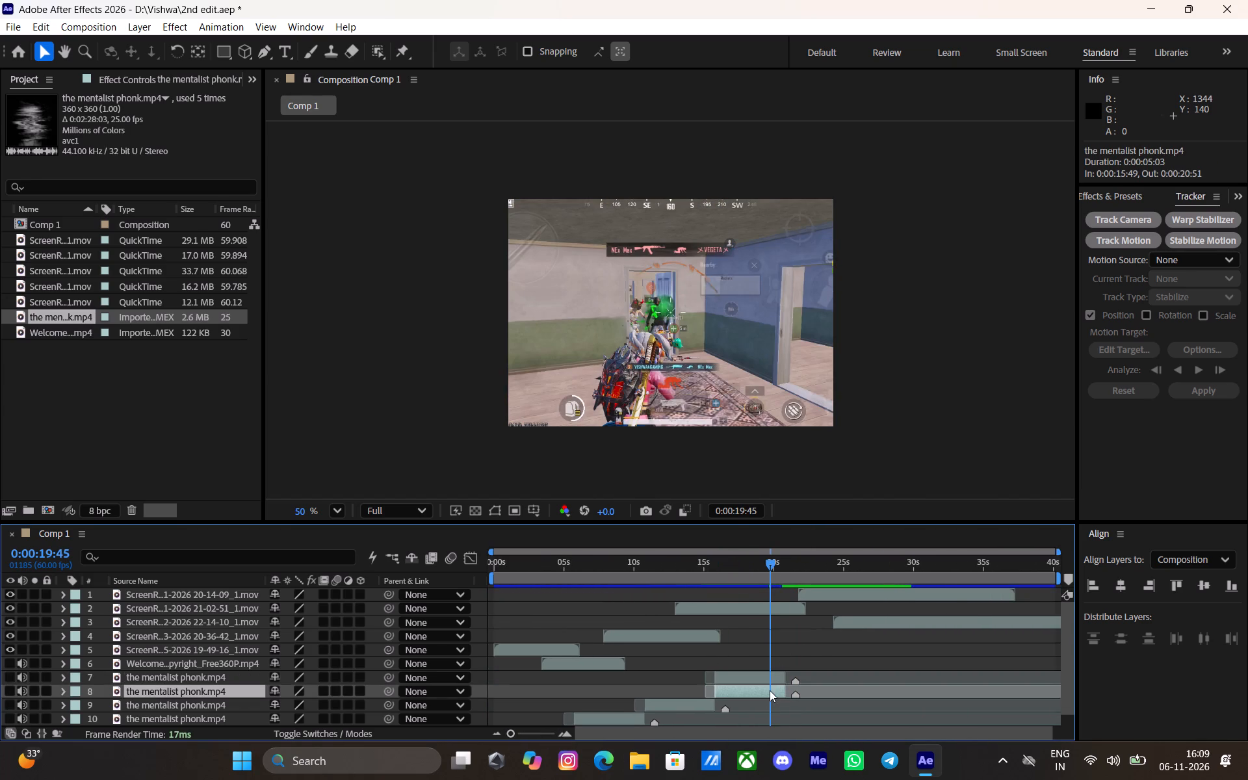
key("o")
left_click(775, 679)
key("bracketleft")
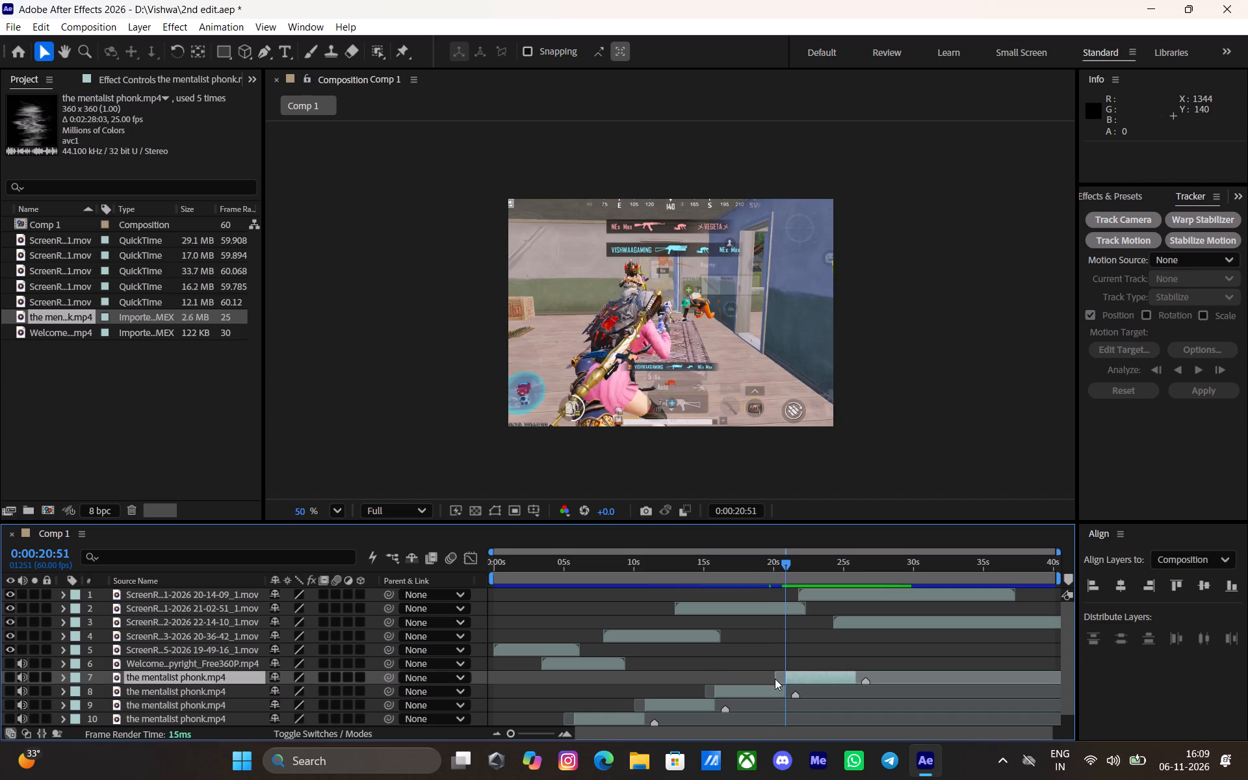
key("ctrl+s")
Preview the timeline from 0:00:20:51 and look over the arrangement of all layers.
key("space")
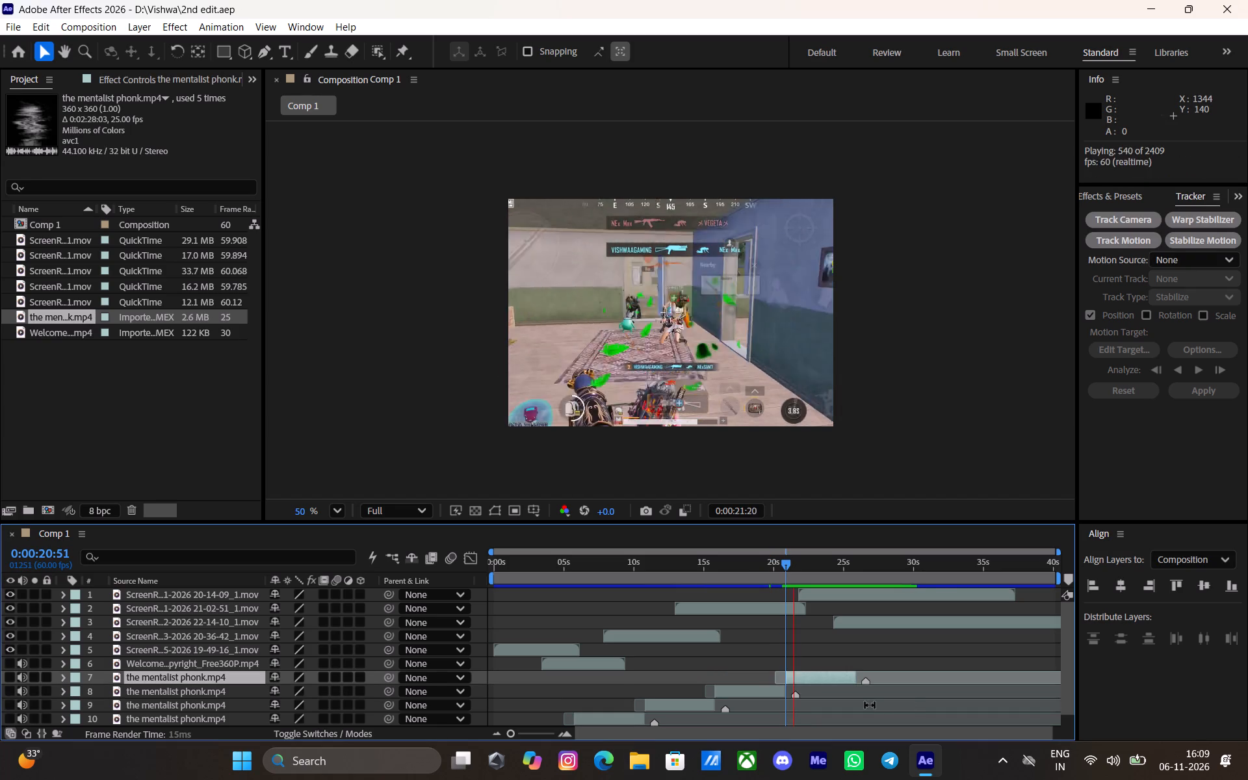
left_click(870, 705)
left_click(785, 642)
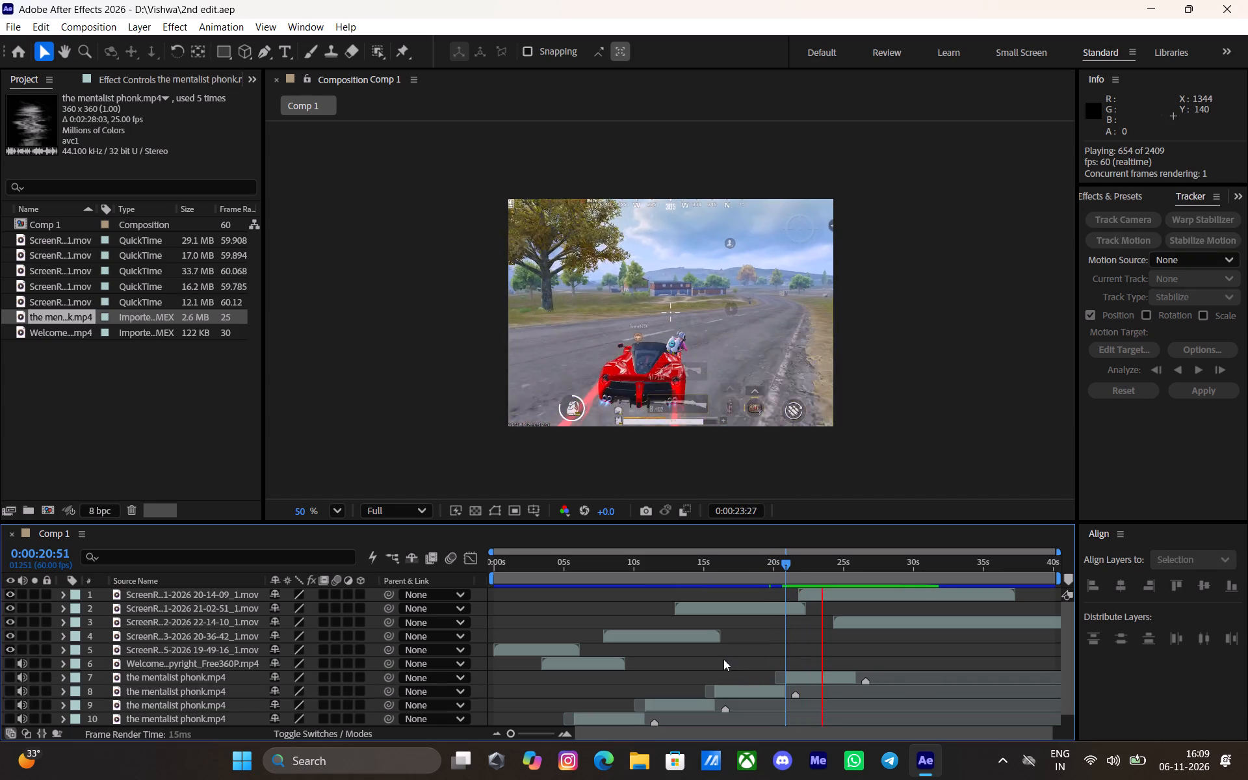
scroll(722, 657, "down", 4)
scroll(722, 657, "up", 6)
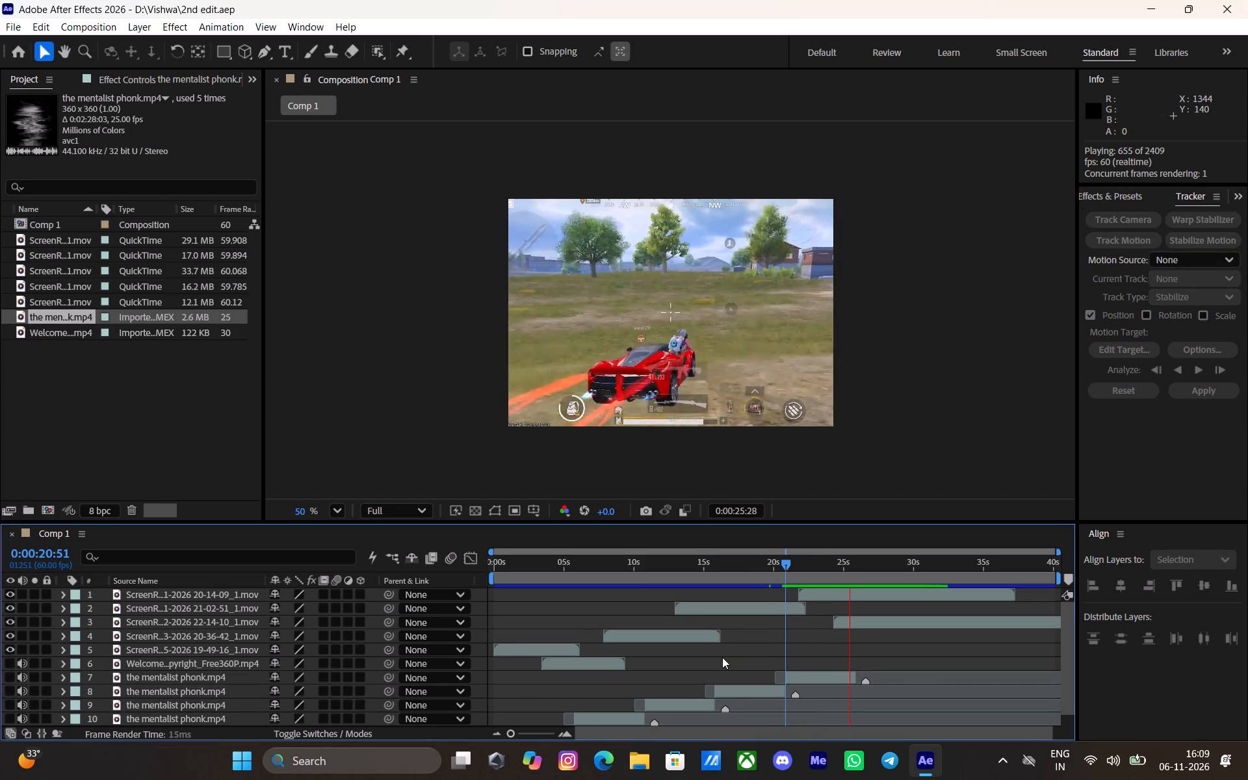
scroll(722, 657, "up", 2)
scroll(722, 657, "down", 2)
left_click_drag(525, 571, 376, 593)
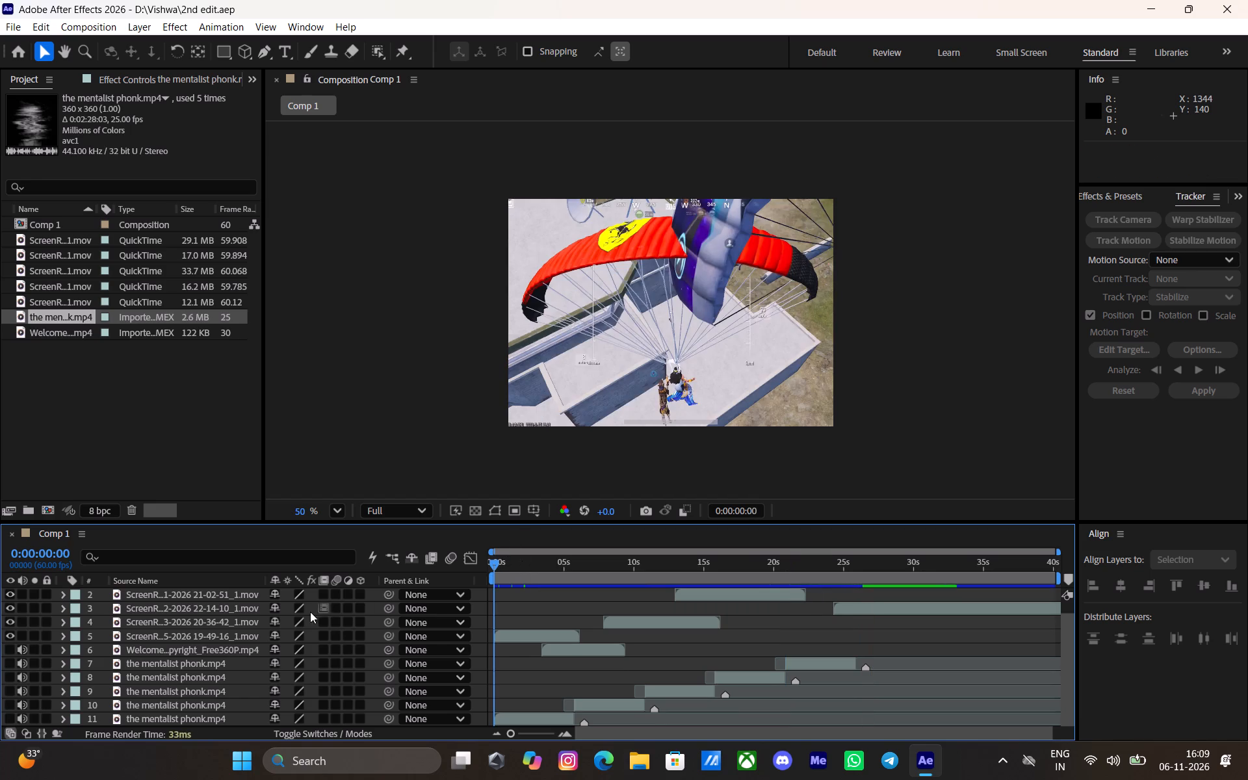
scroll(562, 669, "down", 4)
scroll(592, 671, "up", 4)
scroll(592, 671, "down", 4)
scroll(585, 675, "up", 3)
scroll(585, 675, "down", 4)
scroll(678, 667, "up", 1)
Trim the start of the Welcome audio layer to 0:00:06:17, just before its waveform begins, preview, and save the project.
left_click(565, 662)
key("space")
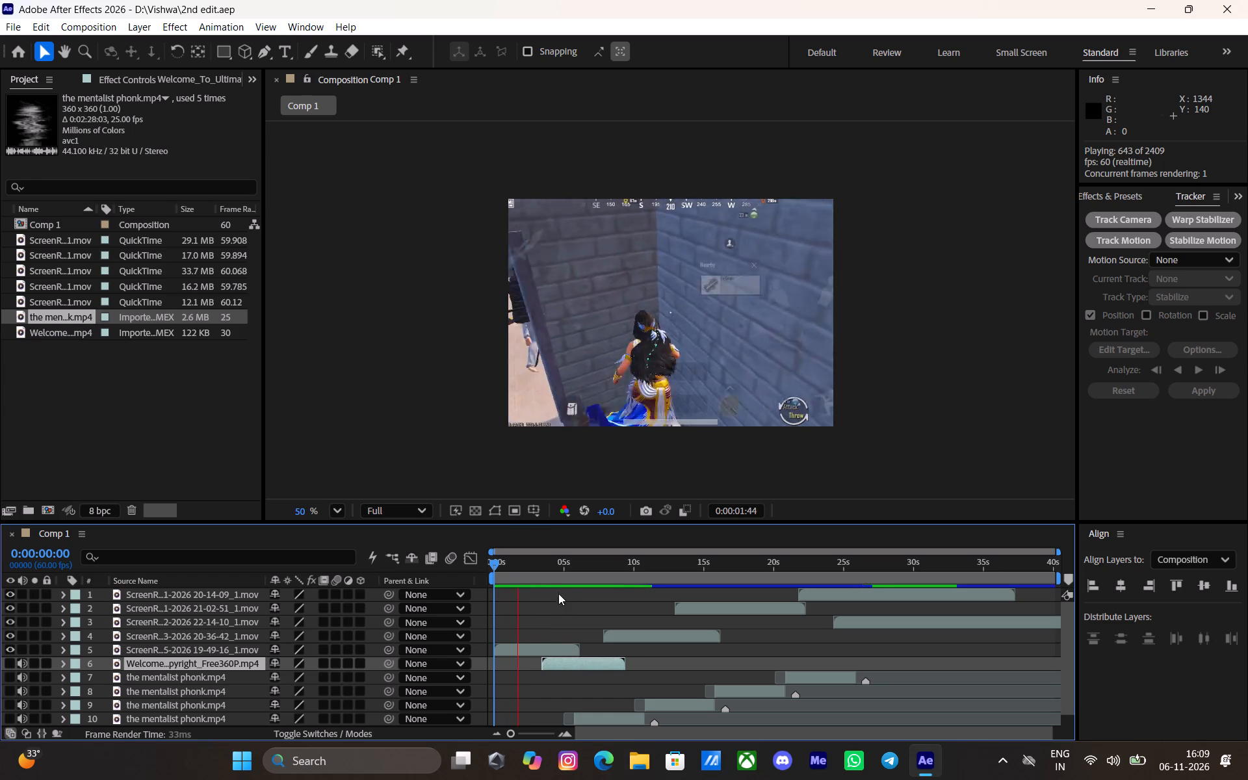
left_click(549, 573)
key("space")
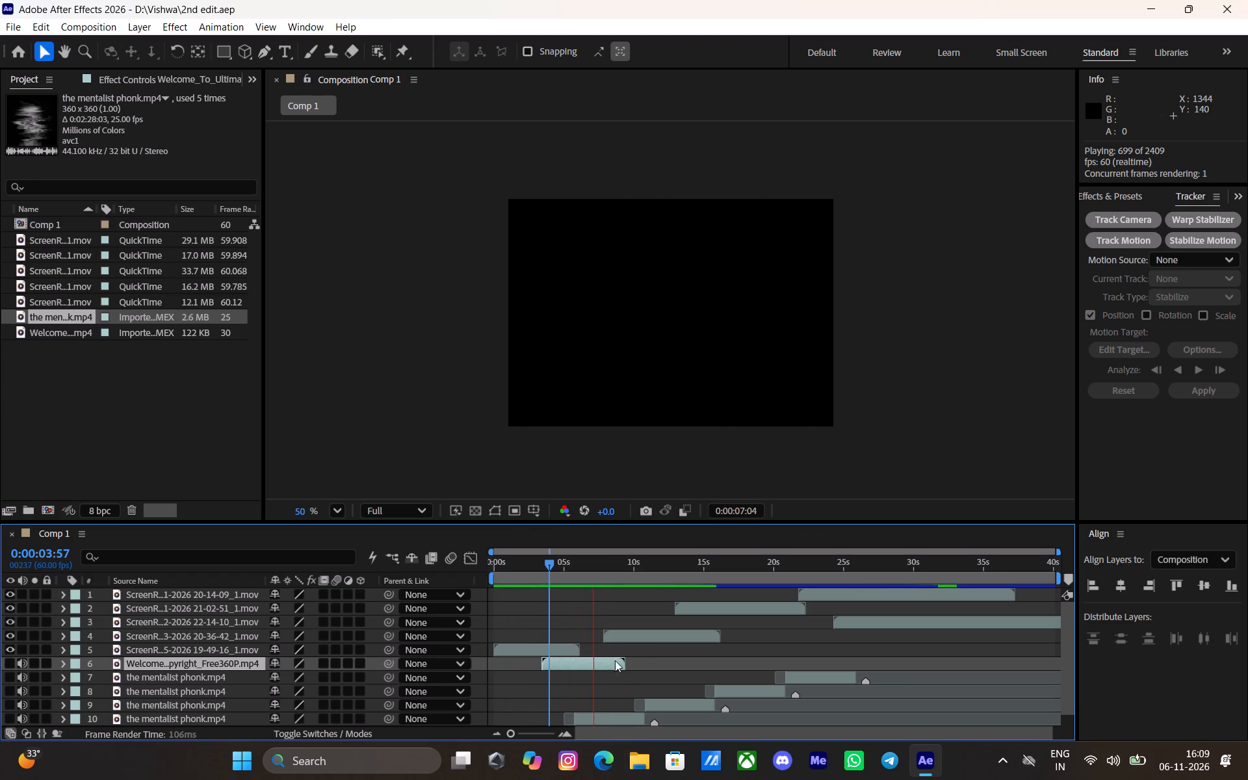
left_click_drag(575, 568, 563, 572)
key("space")
left_click_drag(560, 567, 573, 583)
type("ll")
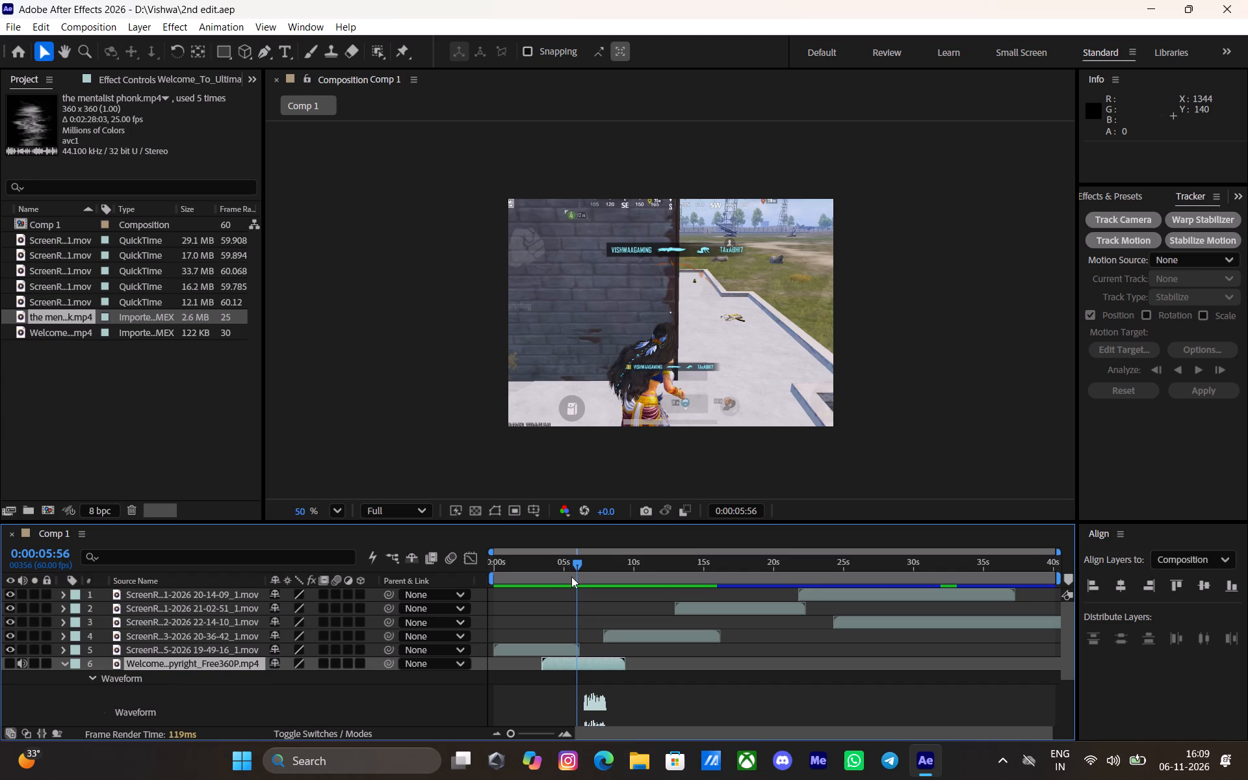
left_click_drag(573, 567, 578, 585)
scroll(578, 585, "down", 5)
key("alt+bracketleft")
key("space")
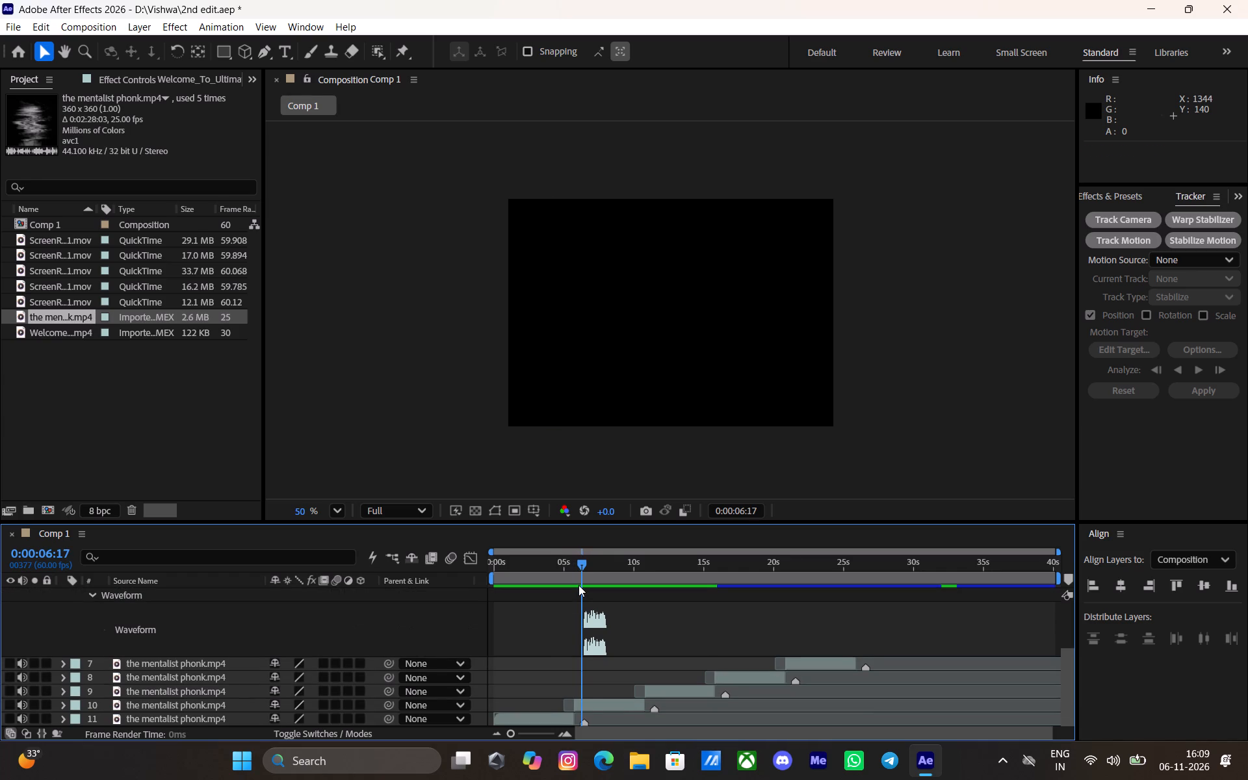
left_click(567, 568)
key("space")
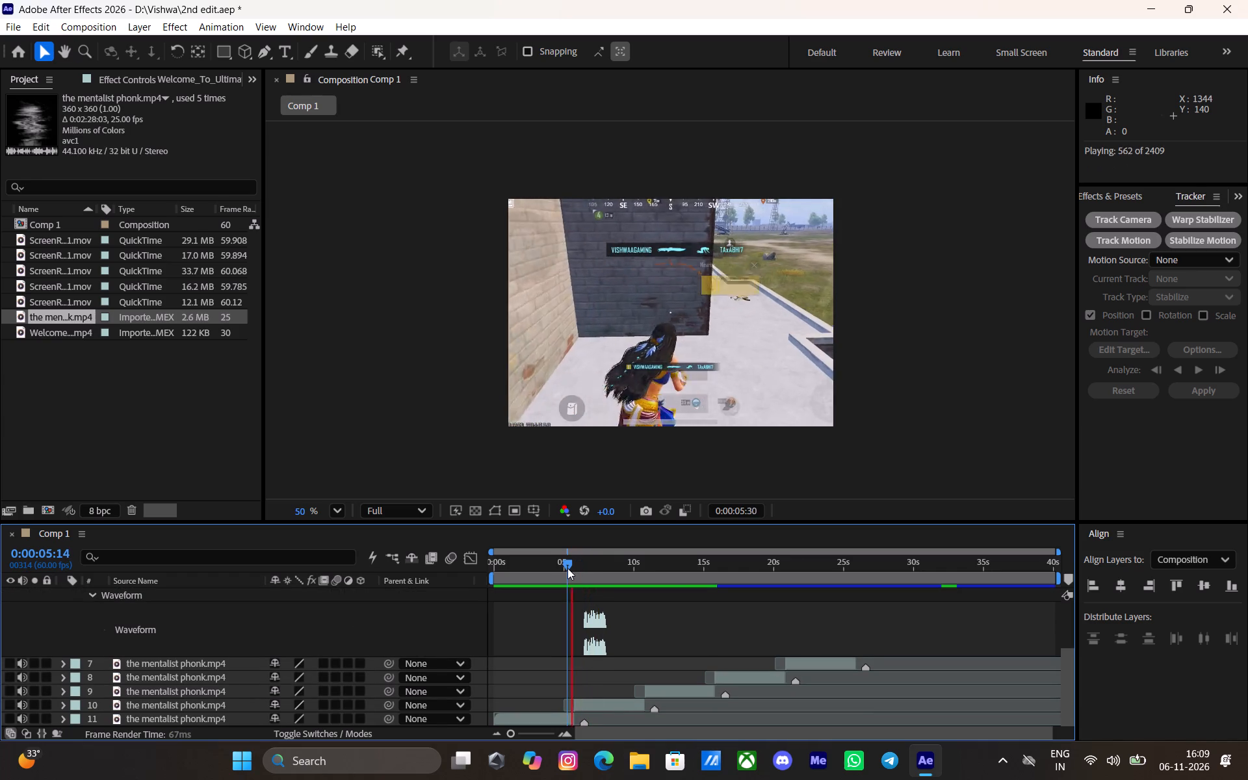
key("ctrl+s")
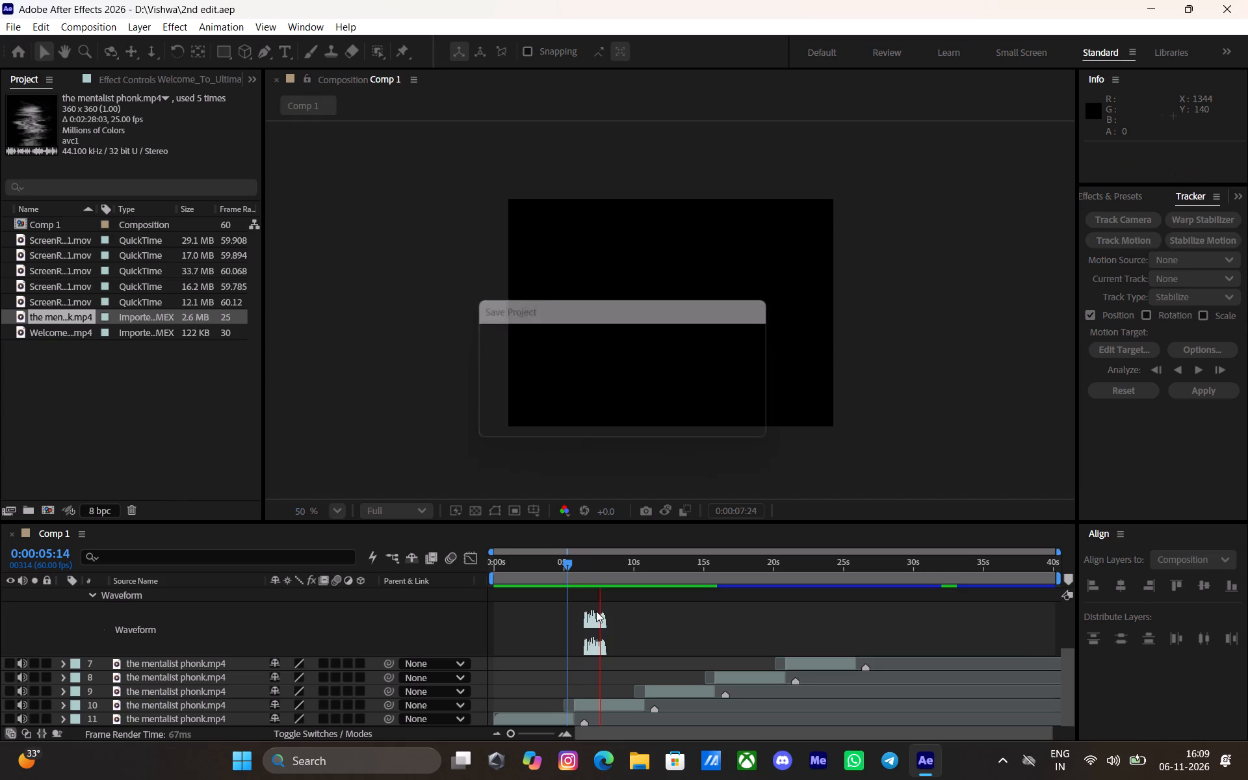
Return to the start of the composition and collapse the Welcome layer's waveform.
scroll(482, 632, "up", 4)
left_click_drag(510, 565, 458, 584)
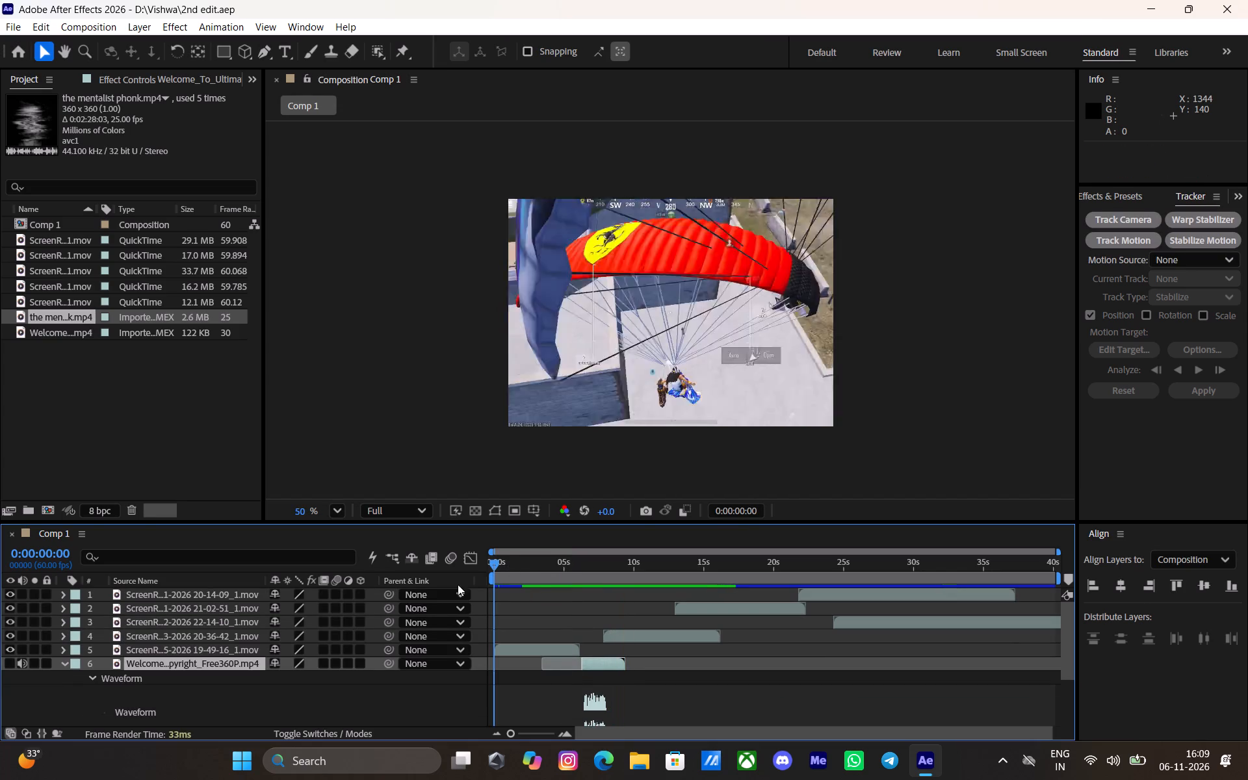
left_click(532, 684)
key("u")
Preview the opening, move the trimmed Welcome audio layer to start at 0:00:01:13, and play it back from the beginning.
key("space")
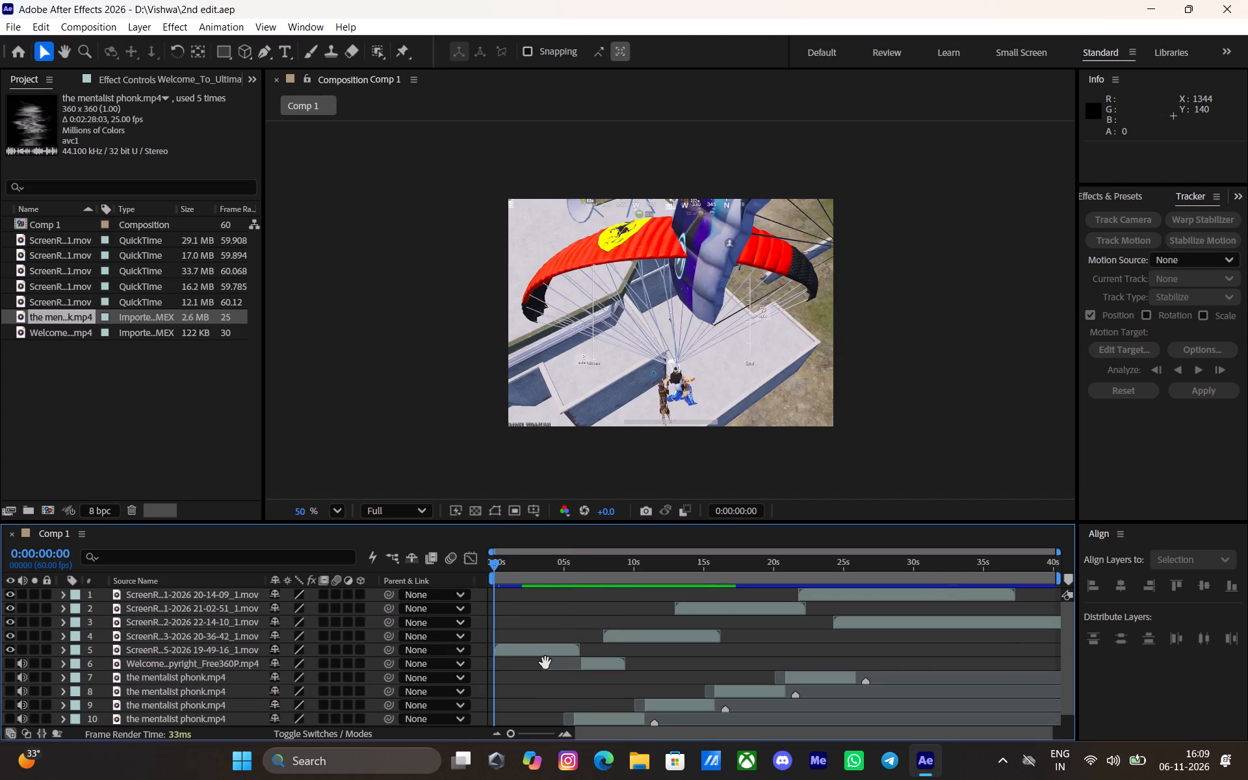
scroll(534, 689, "down", 4)
scroll(542, 679, "up", 5)
scroll(543, 678, "down", 4)
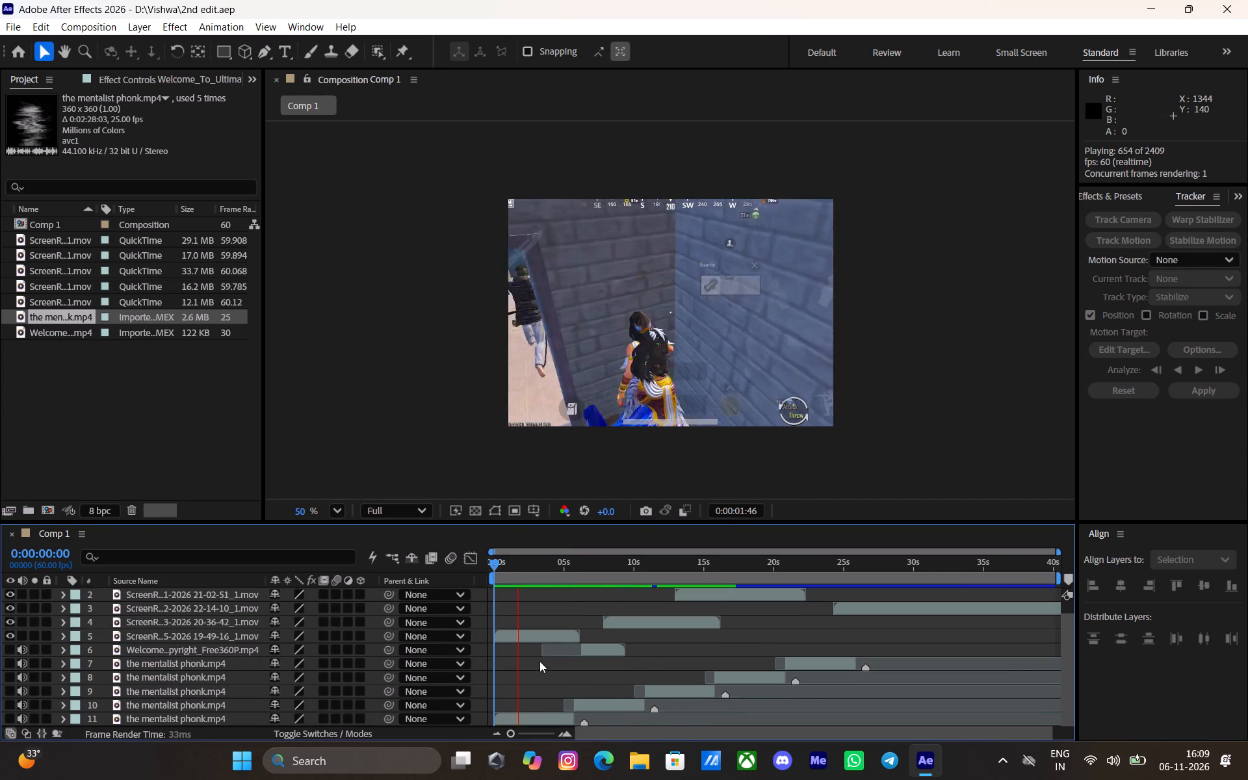
scroll(535, 651, "up", 2)
left_click_drag(517, 571, 472, 585)
key("space")
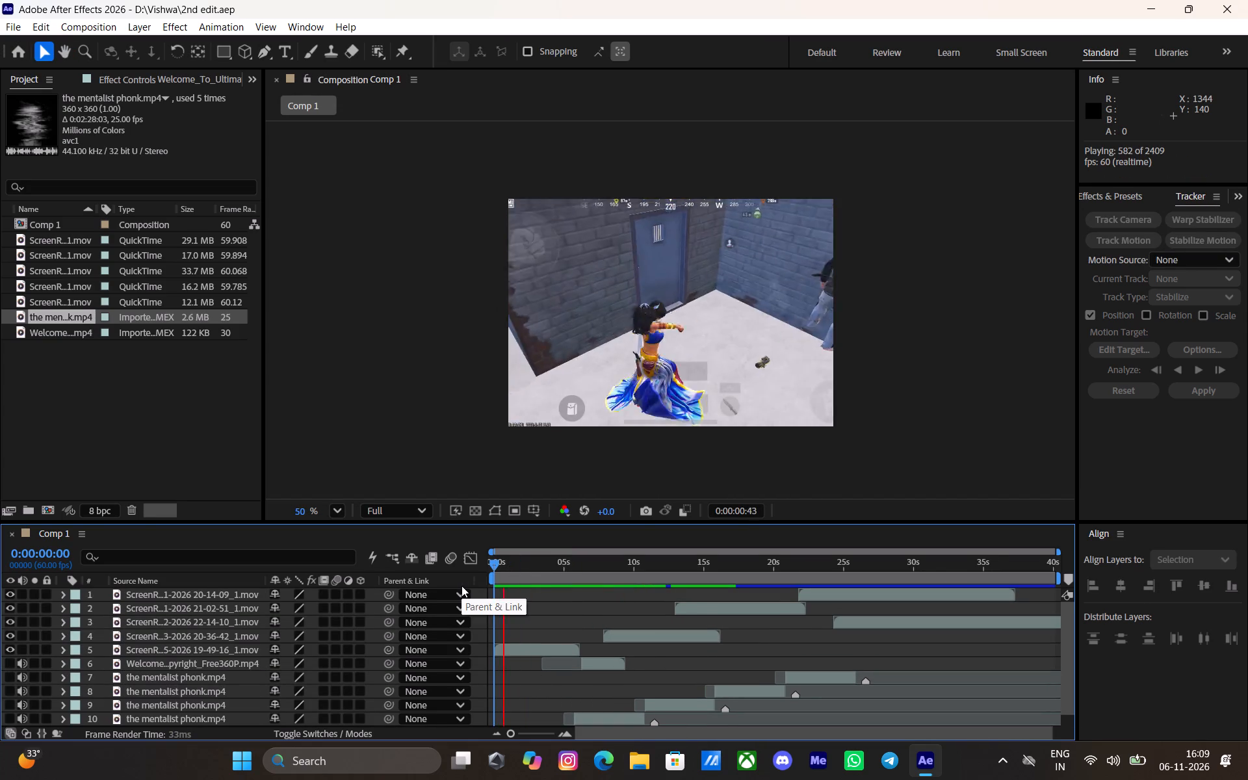
left_click(505, 575)
left_click(506, 574)
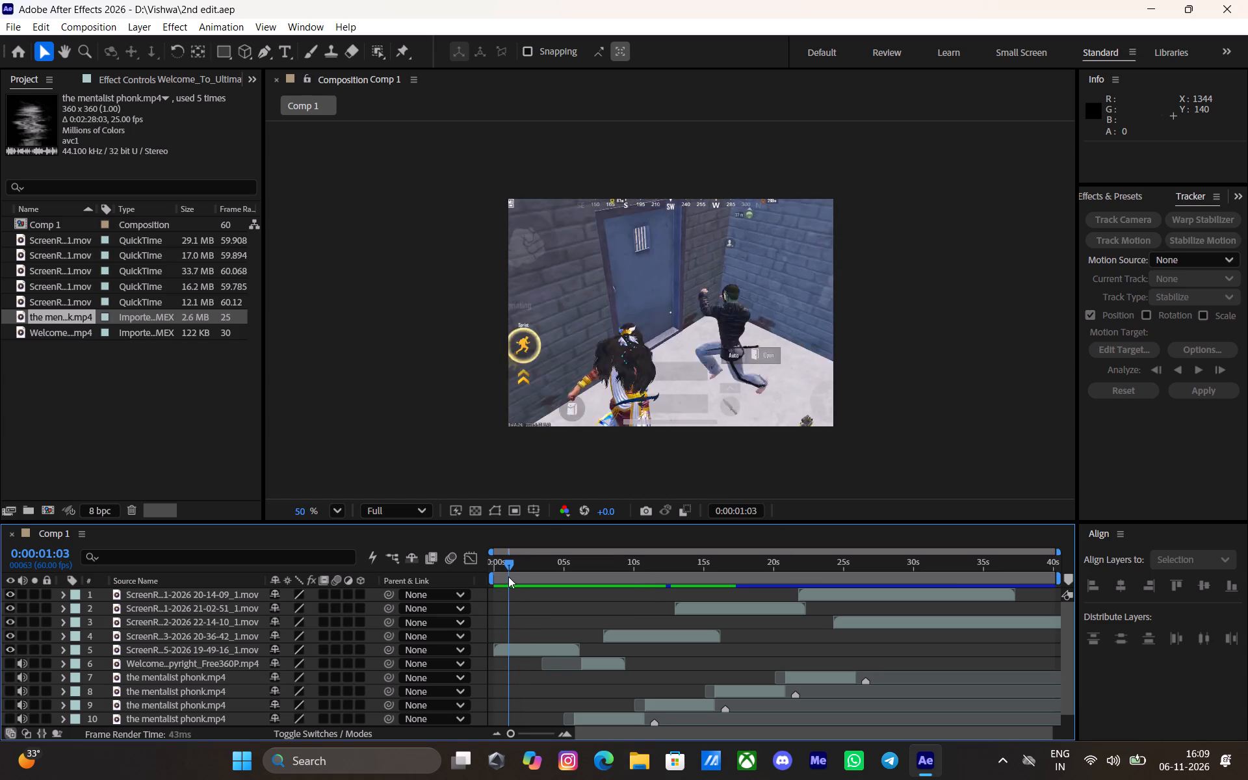
left_click(622, 664)
key("bracketleft")
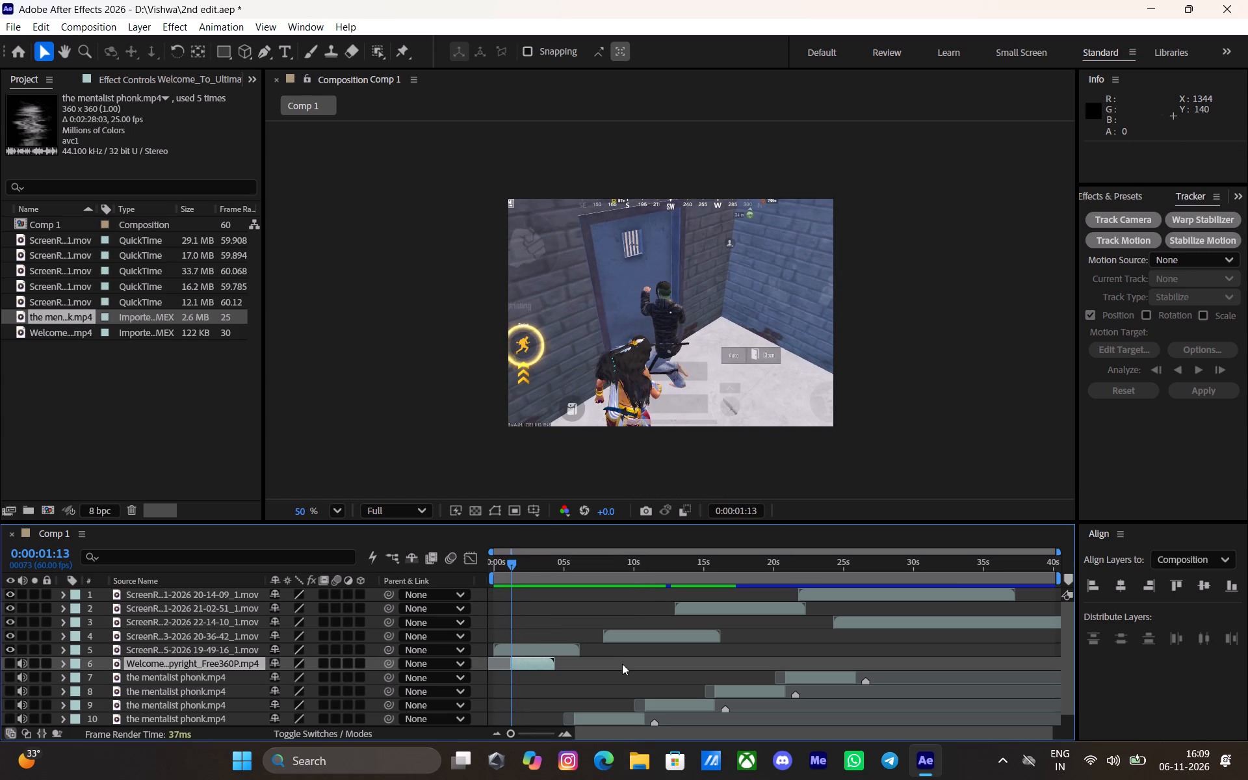
left_click_drag(509, 563, 481, 576)
key("space")
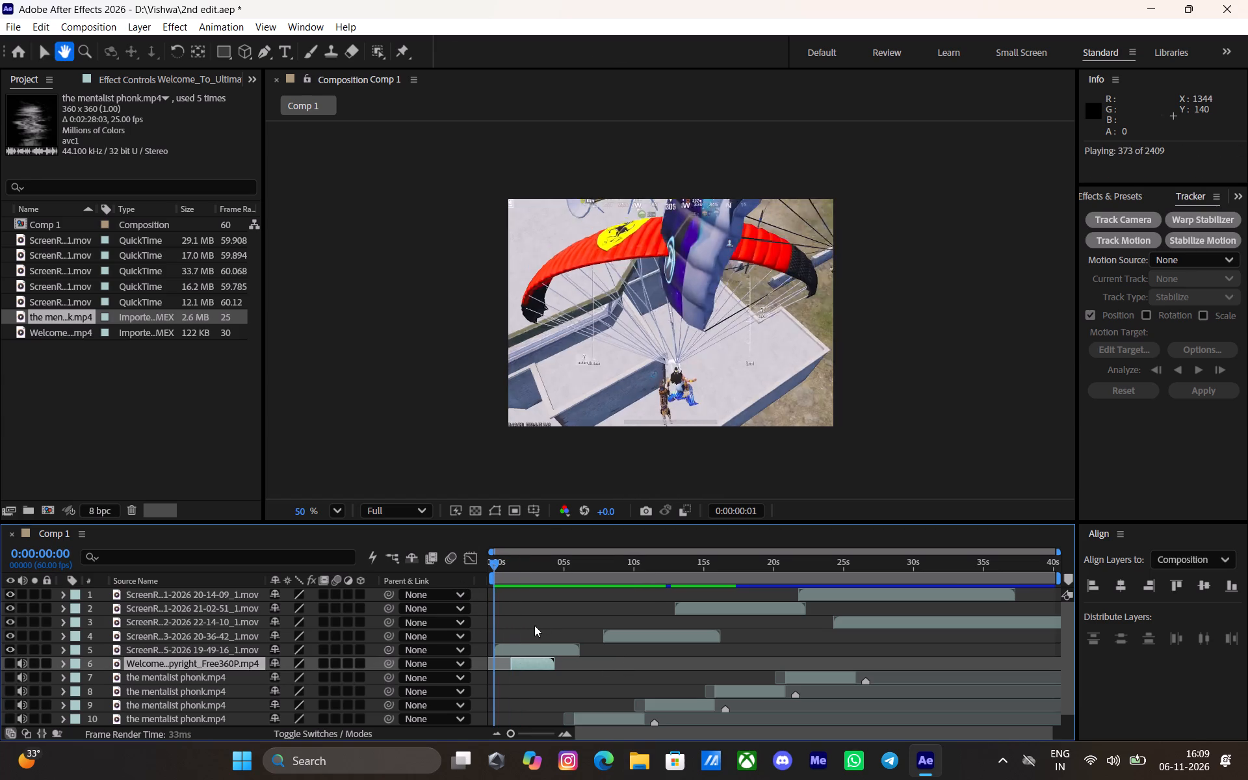
left_click(548, 619)
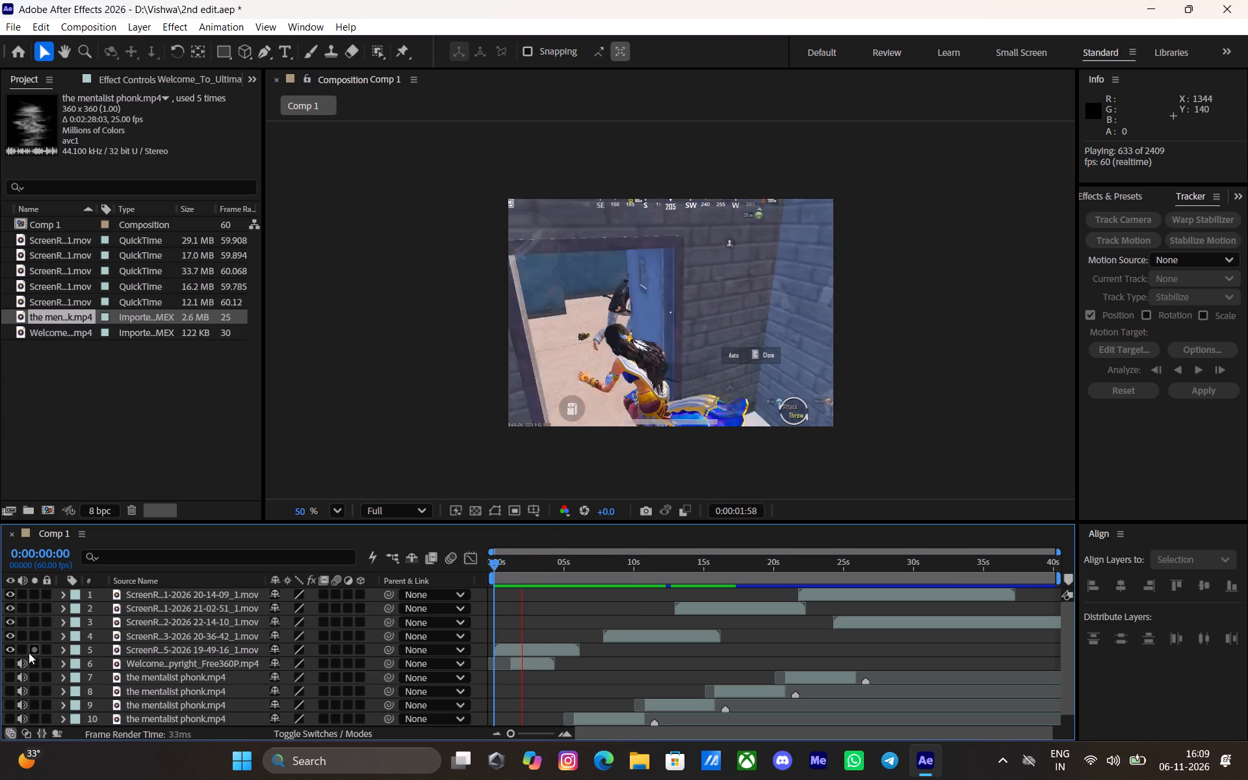
Turn on the audio of all five gameplay ScreenRecording layers, preview from the beginning, and save the project.
left_click_drag(23, 651, 20, 566)
left_click_drag(508, 568, 438, 582)
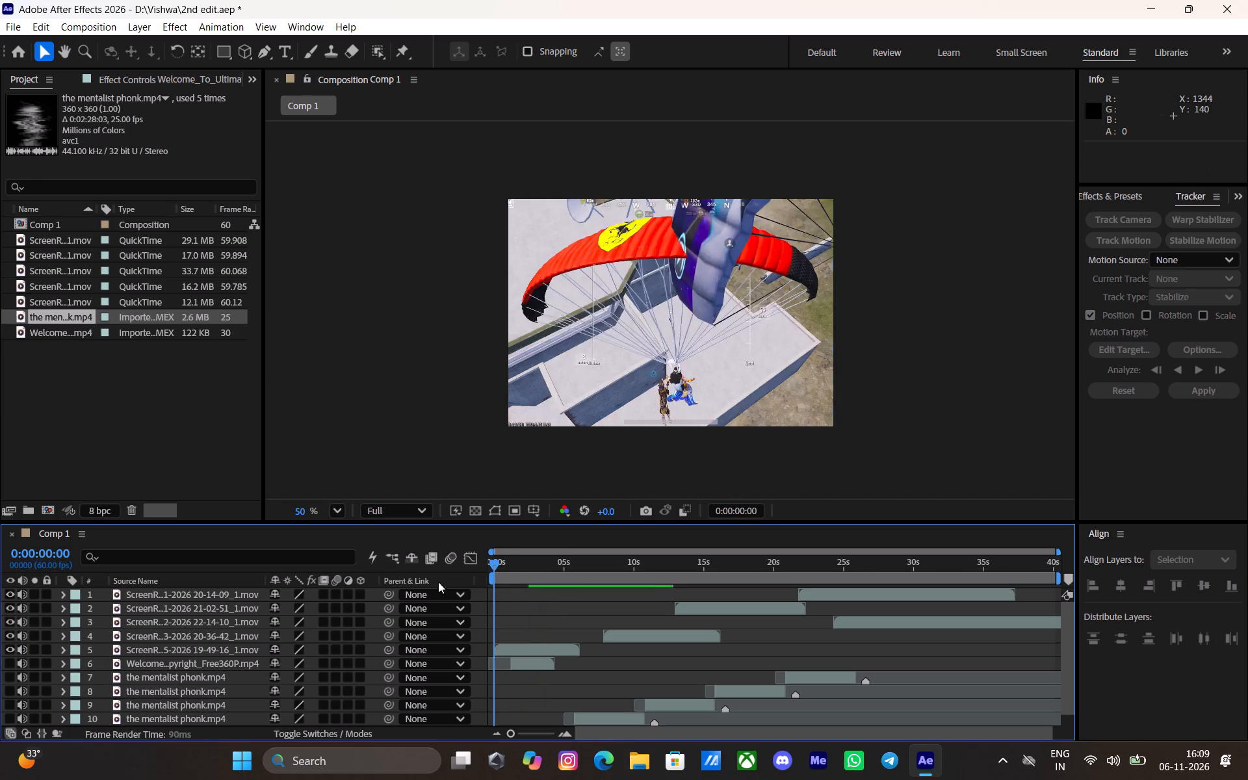
left_click_drag(438, 582, 440, 582)
key("space")
key("ctrl+s")
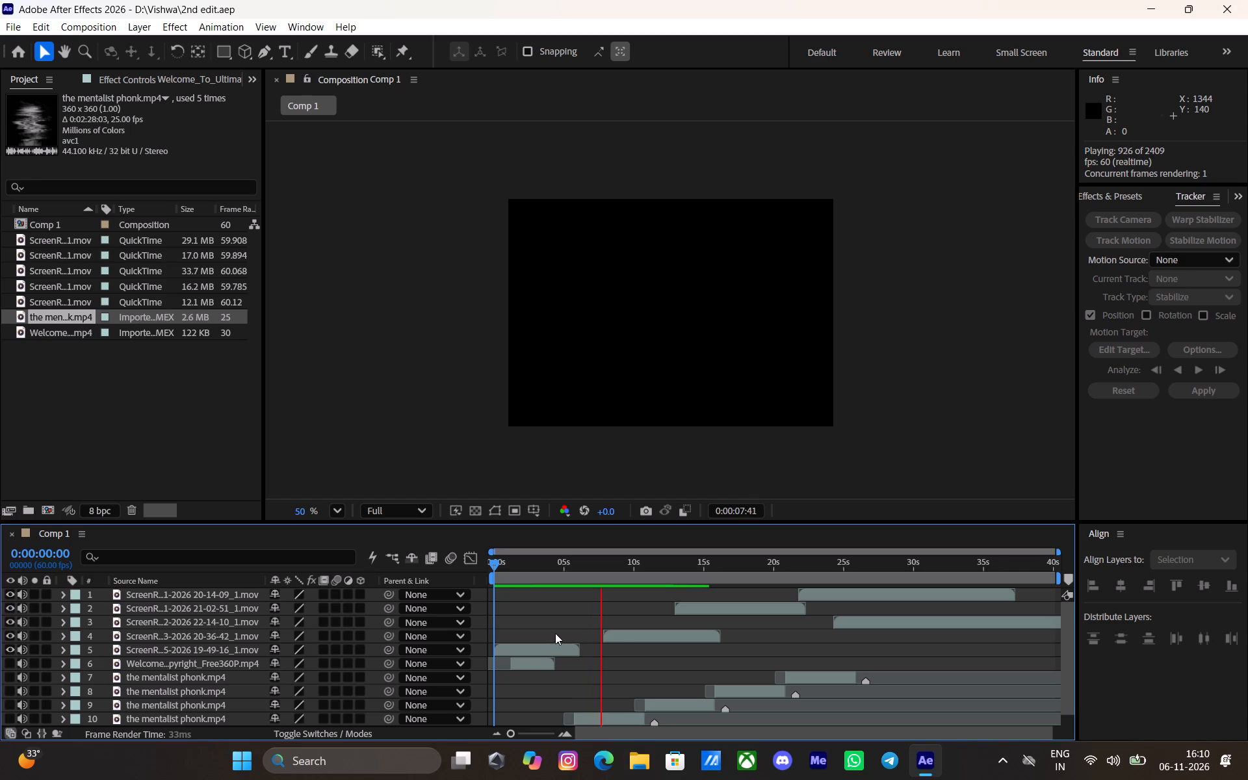
scroll(447, 670, "down", 5)
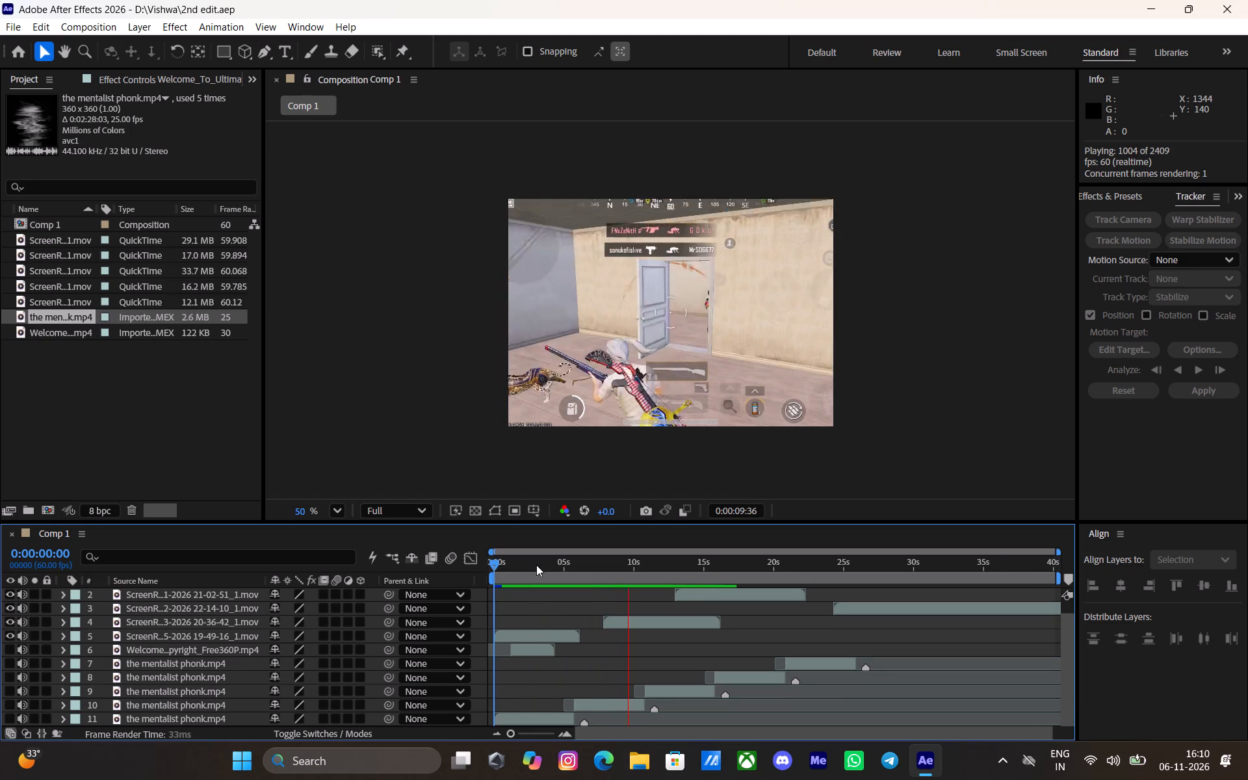
Select the five mentalist phonk layers to inspect their keyframed properties and audio levels.
left_click(525, 567)
left_click(548, 721)
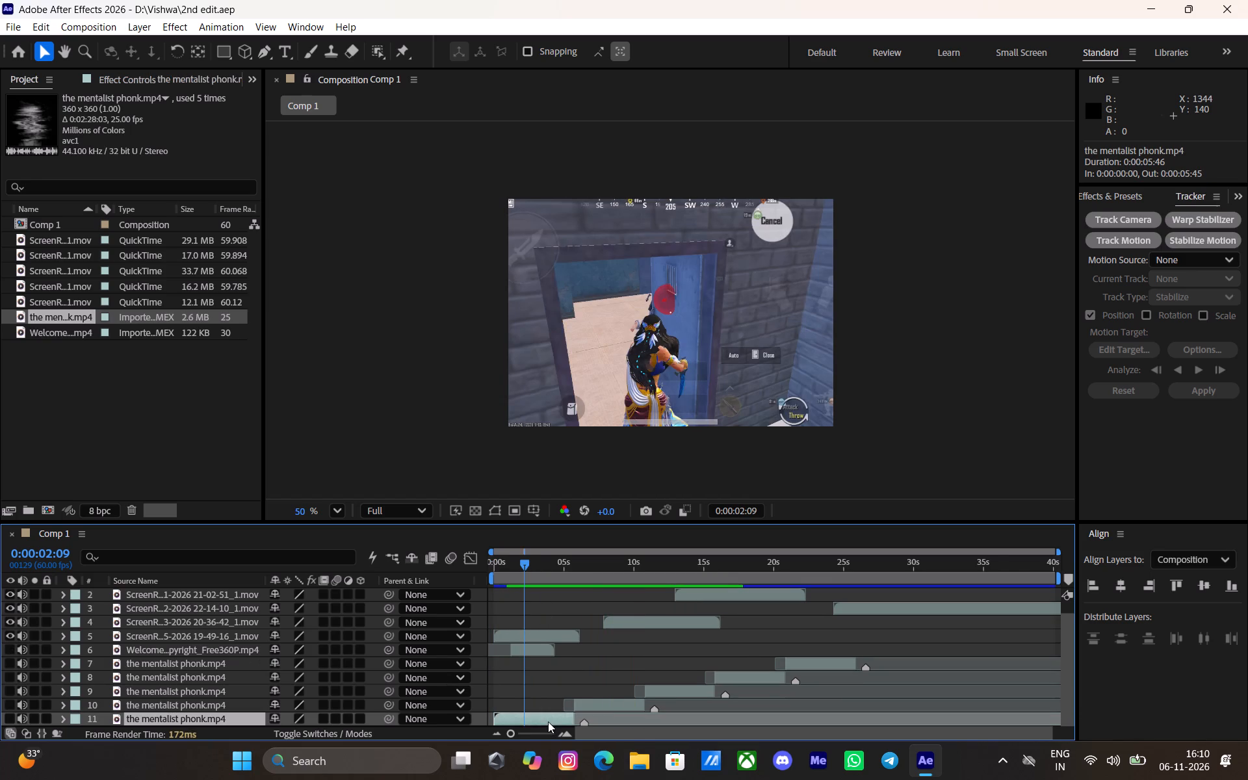
left_click(832, 666, "shift")
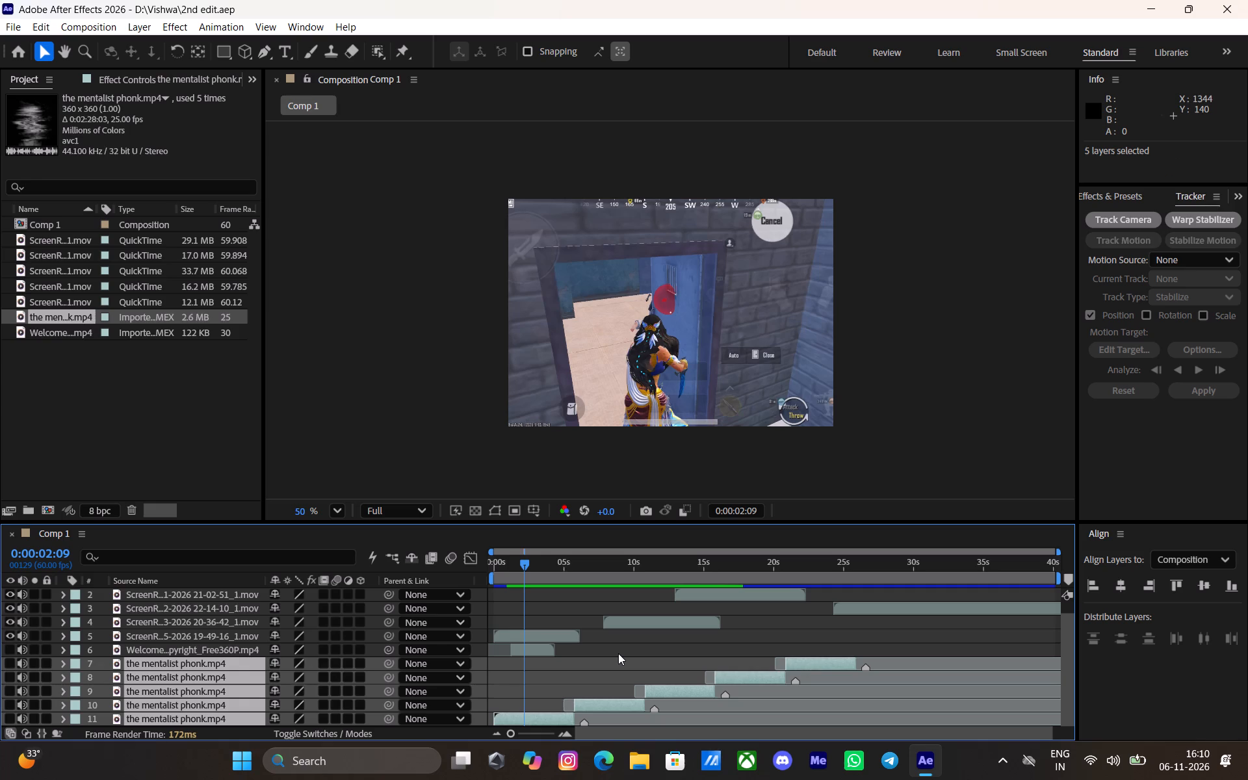
key("u")
scroll(606, 629, "down", 5)
scroll(606, 629, "up", 5)
scroll(606, 629, "down", 6)
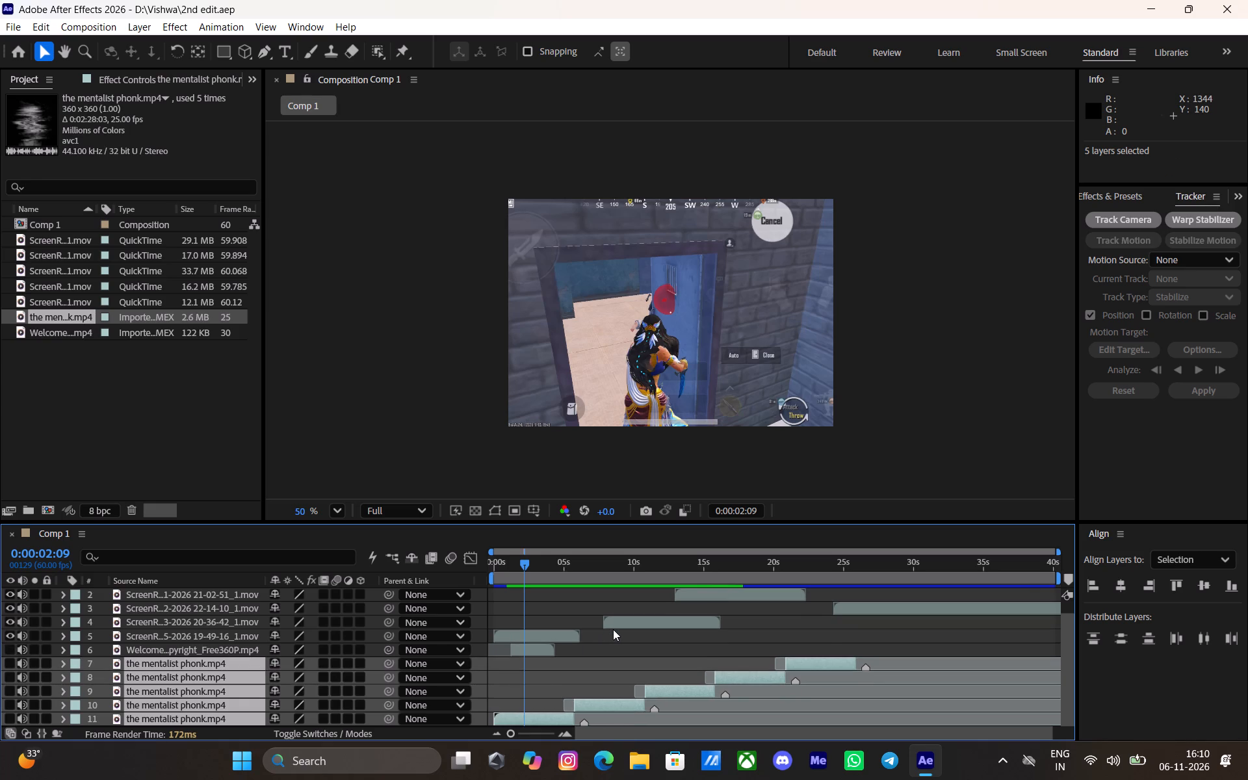
key("l")
left_click(283, 653)
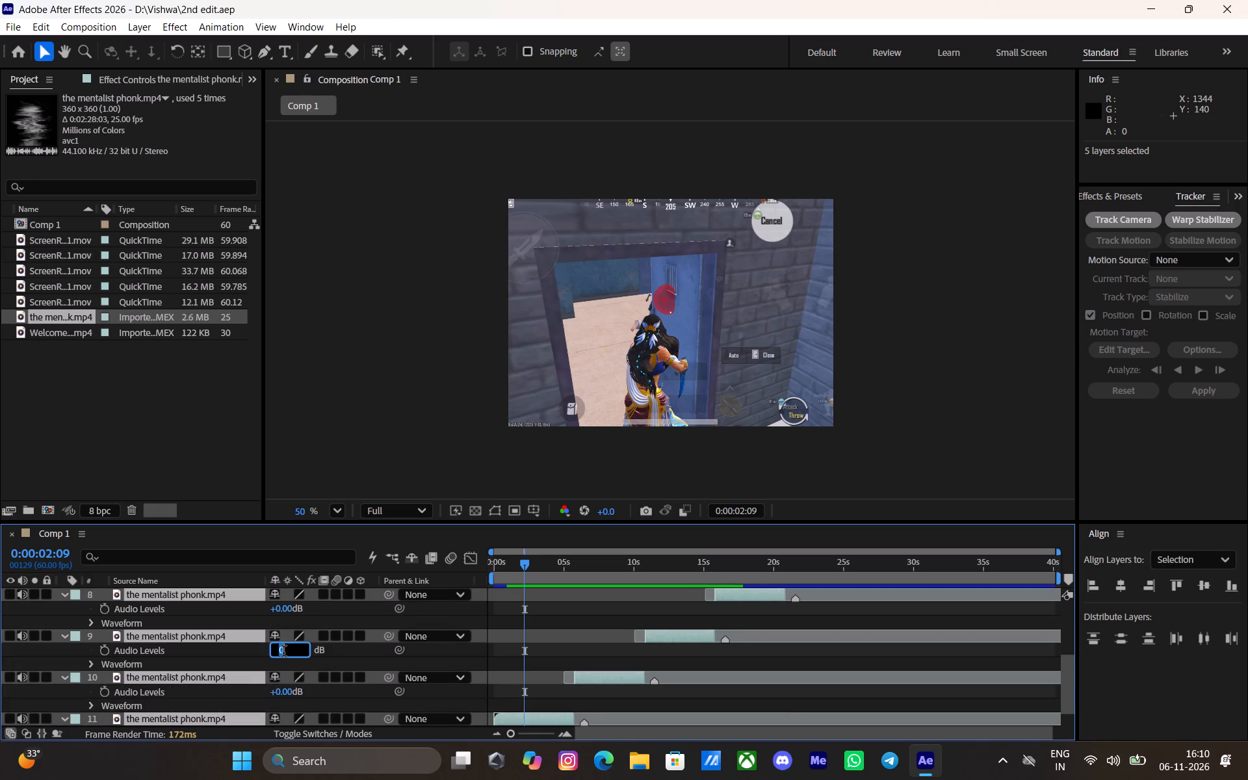
Set the audio levels of all five mentalist phonk layers to -5 dB and collapse their properties.
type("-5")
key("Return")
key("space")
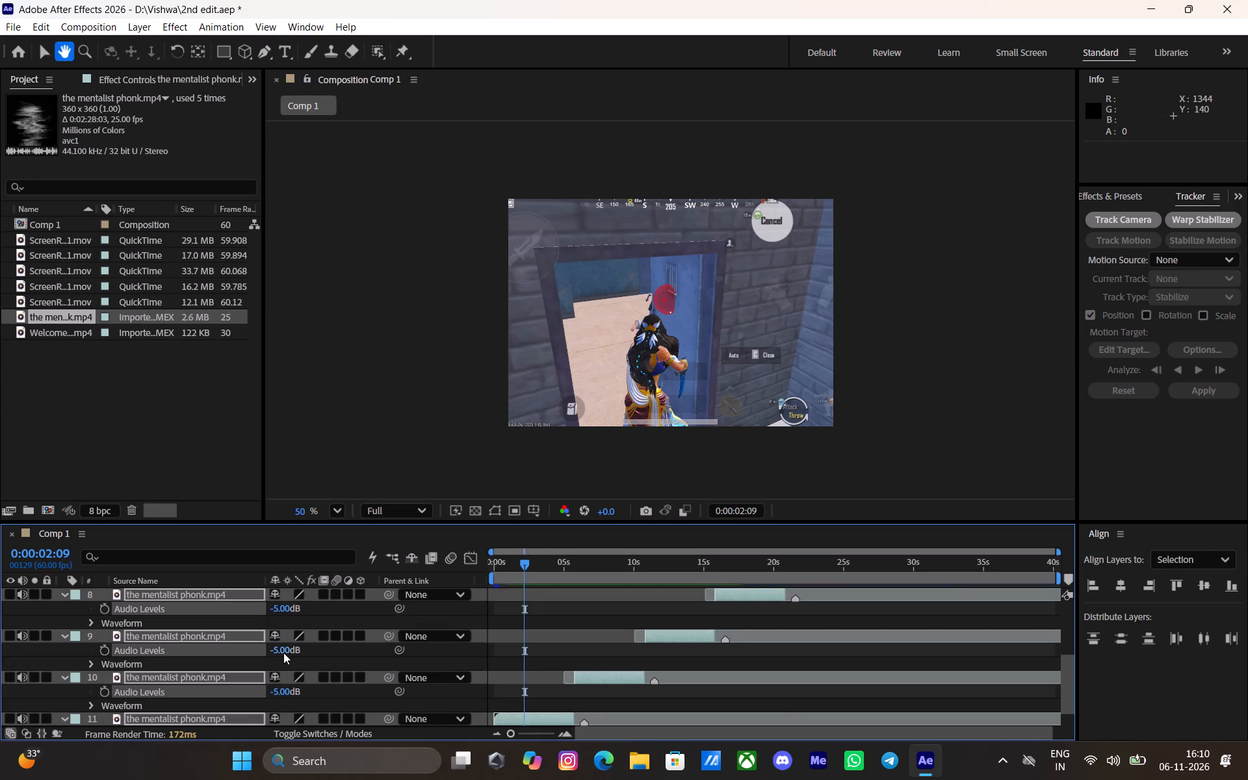
left_click(61, 636)
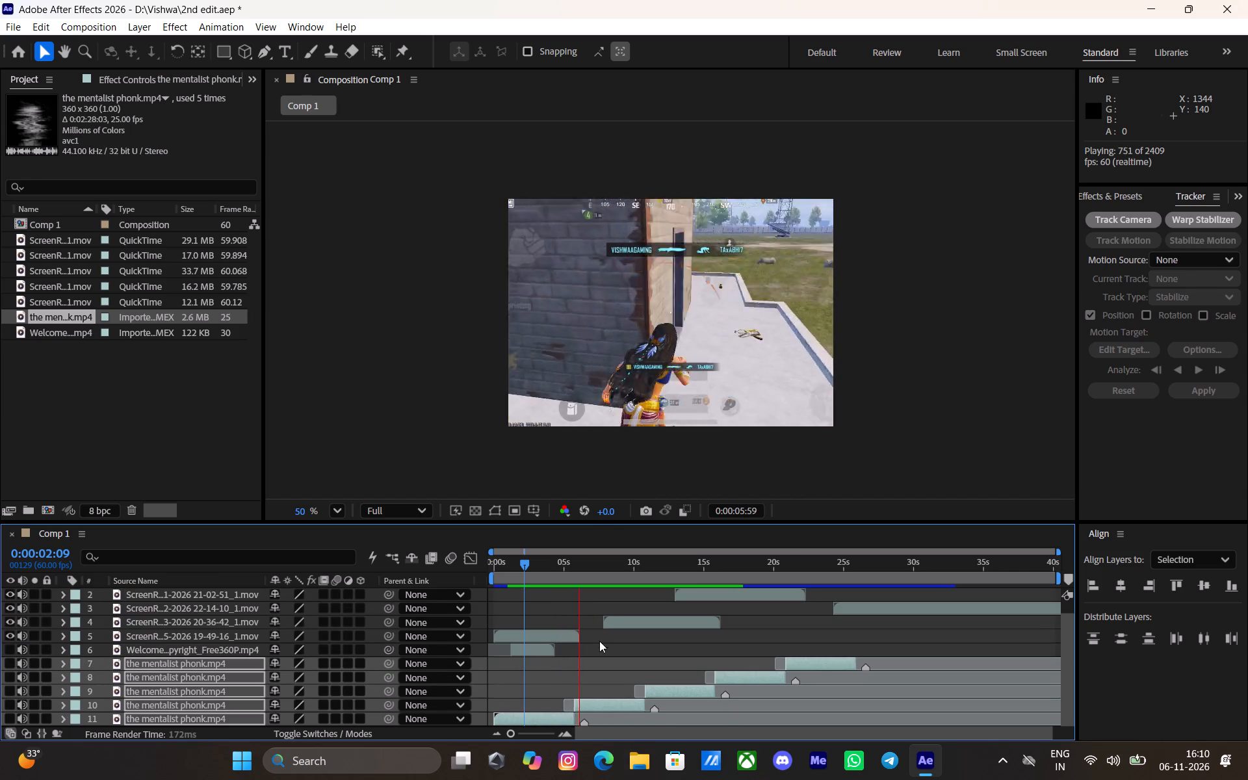
Preview the composition from the beginning, save the project, and deselect the phonk layers.
left_click_drag(555, 570, 433, 588)
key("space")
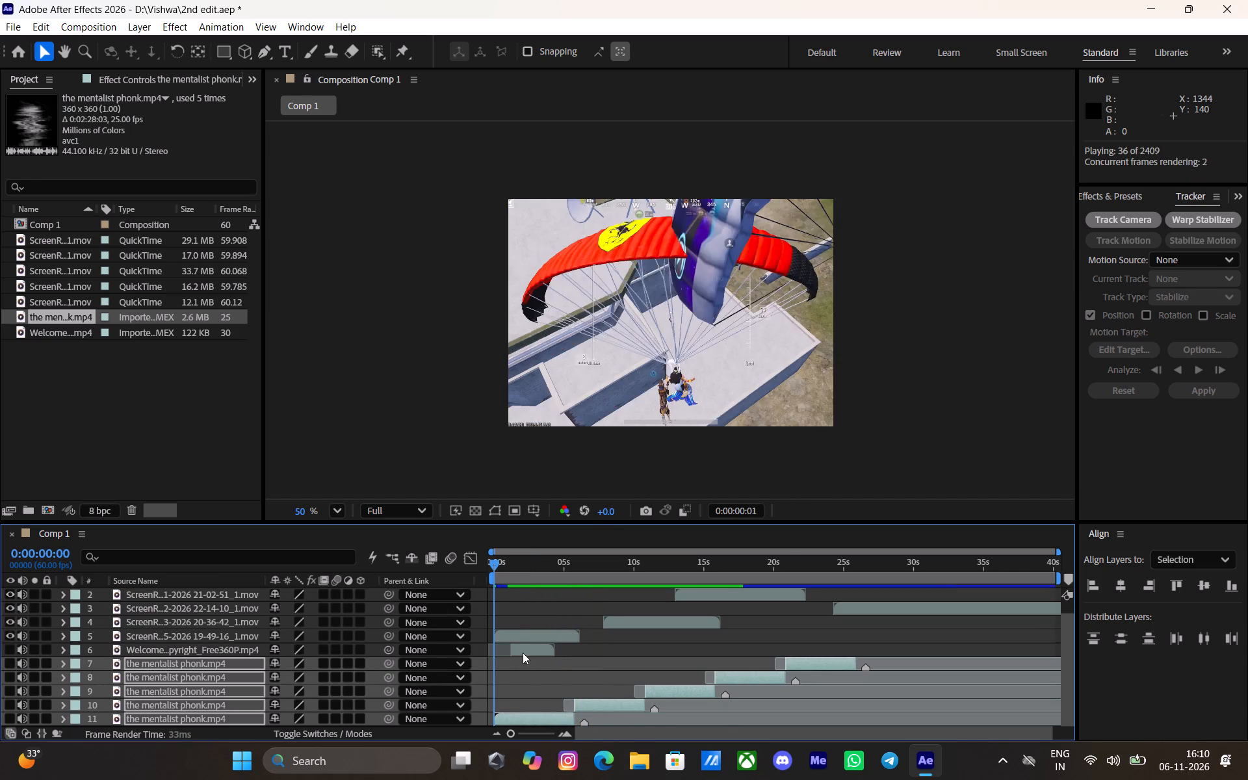
key("ctrl+s")
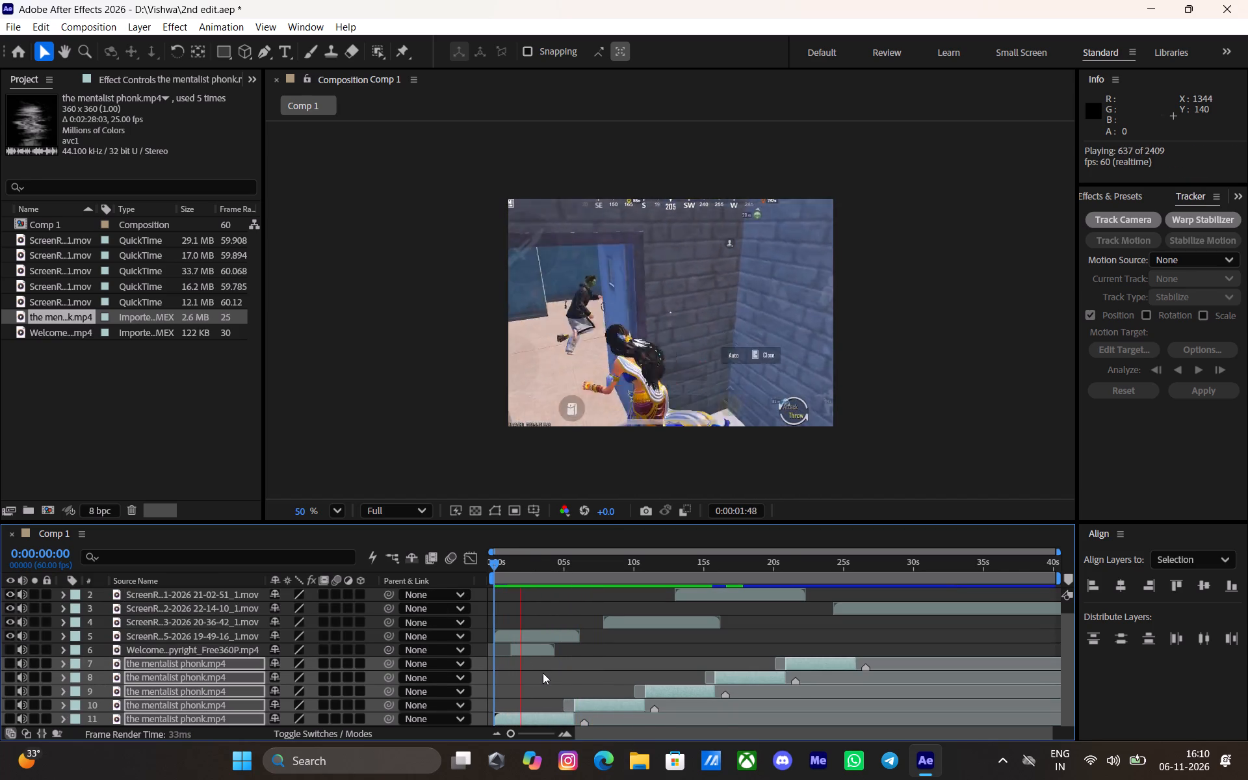
left_click(589, 644)
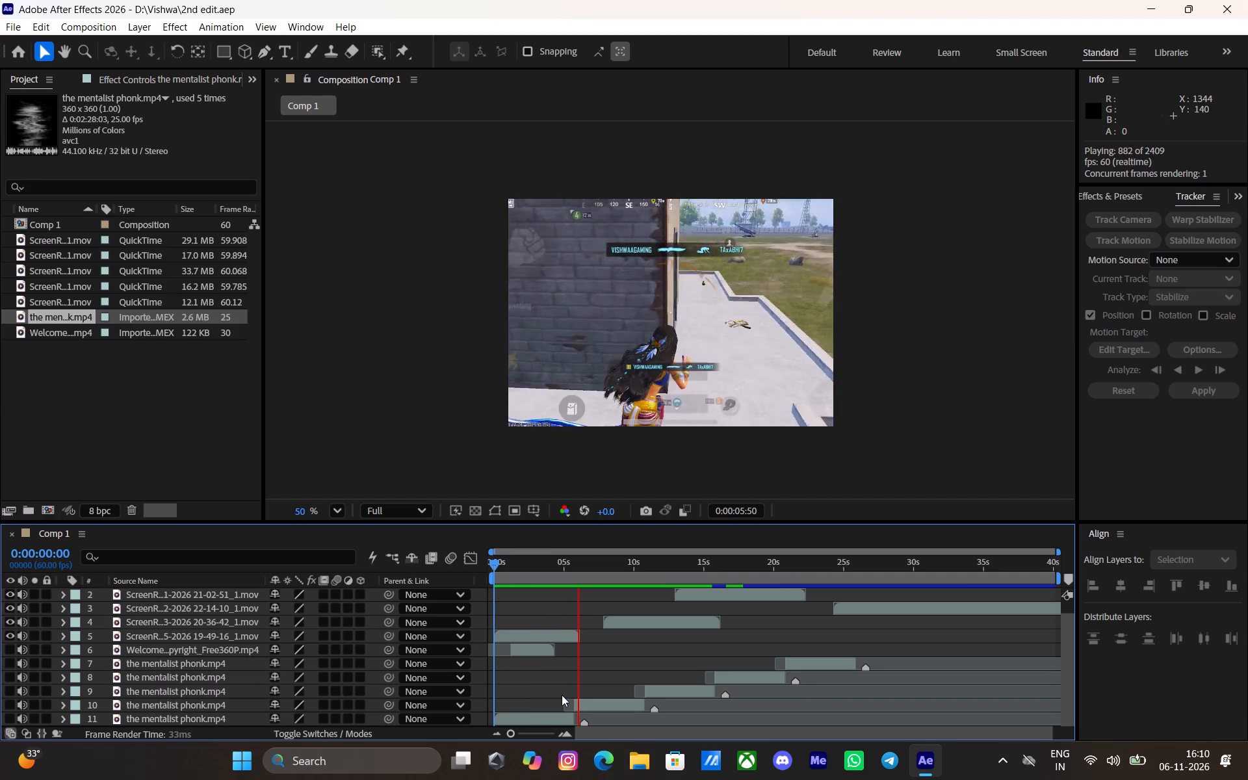
Replay the composition from the beginning and adjust the system volume to near maximum during playback.
left_click_drag(510, 570, 479, 577)
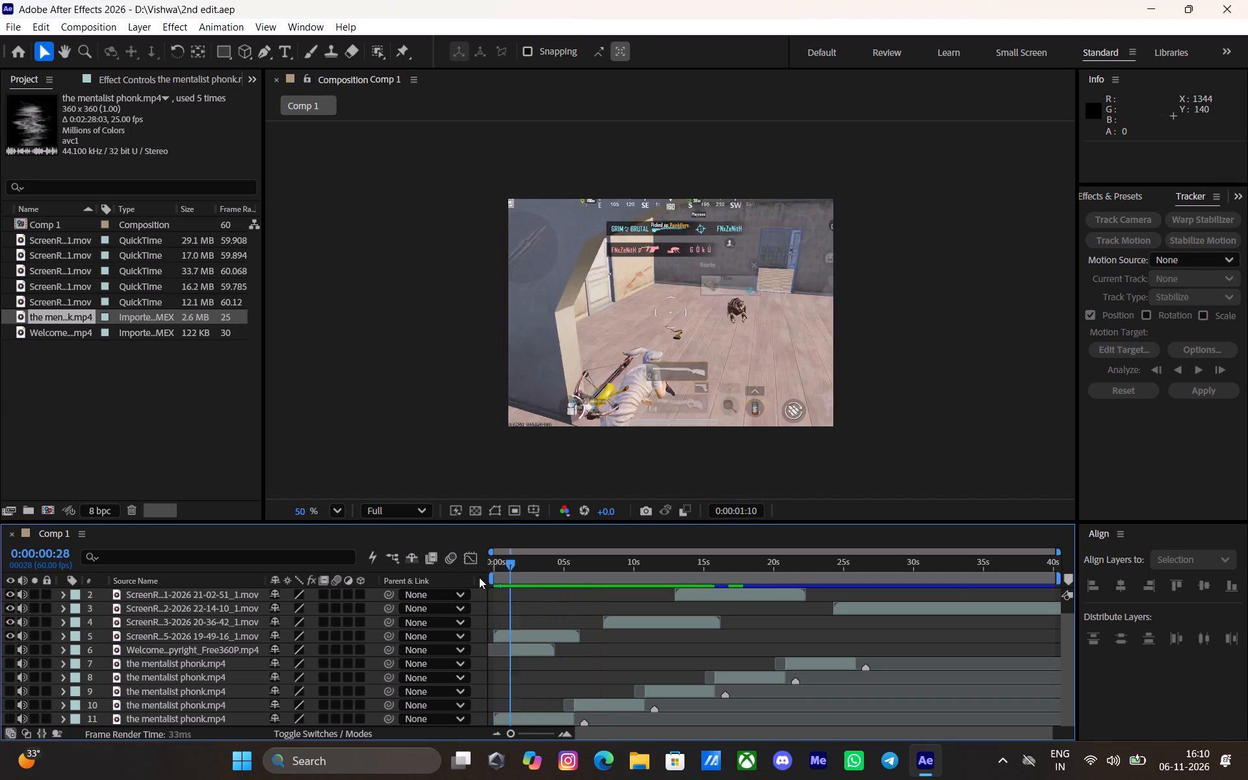
left_click_drag(479, 577, 475, 578)
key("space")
left_click(1156, 772)
left_click(1117, 761)
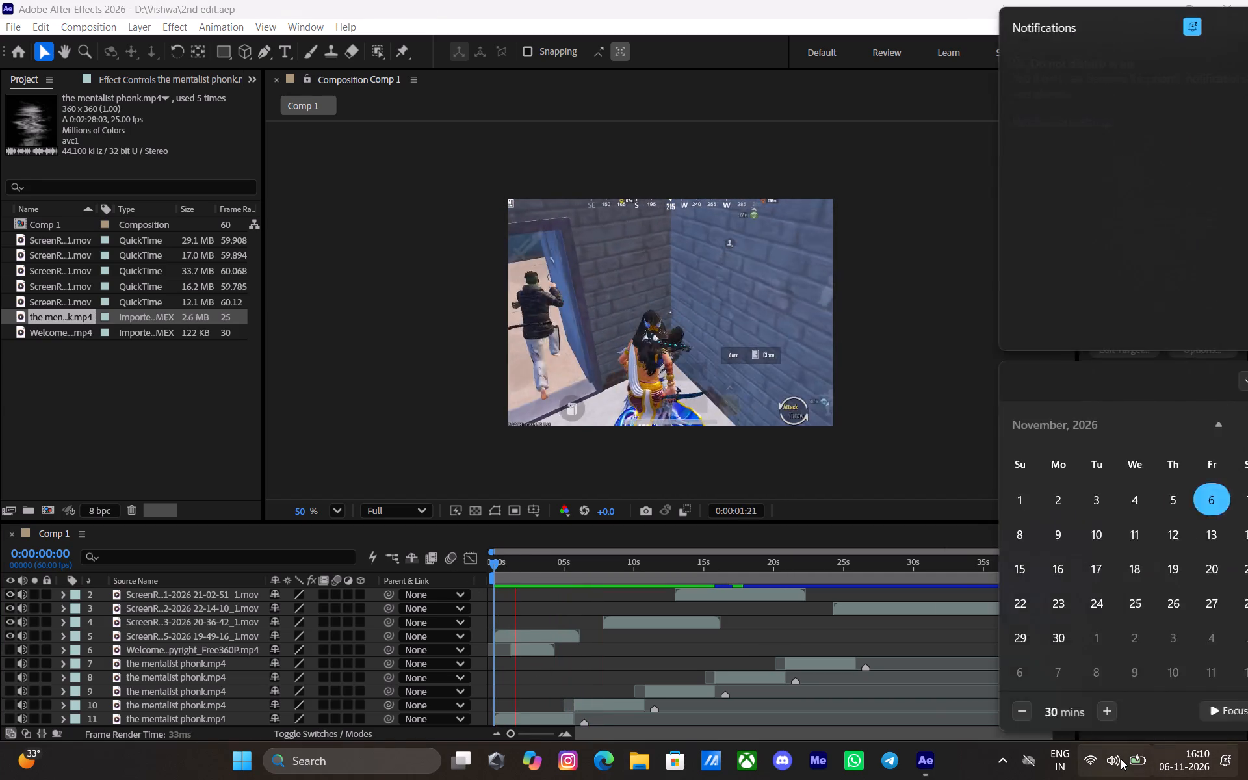
left_click(1174, 661)
left_click(1127, 768)
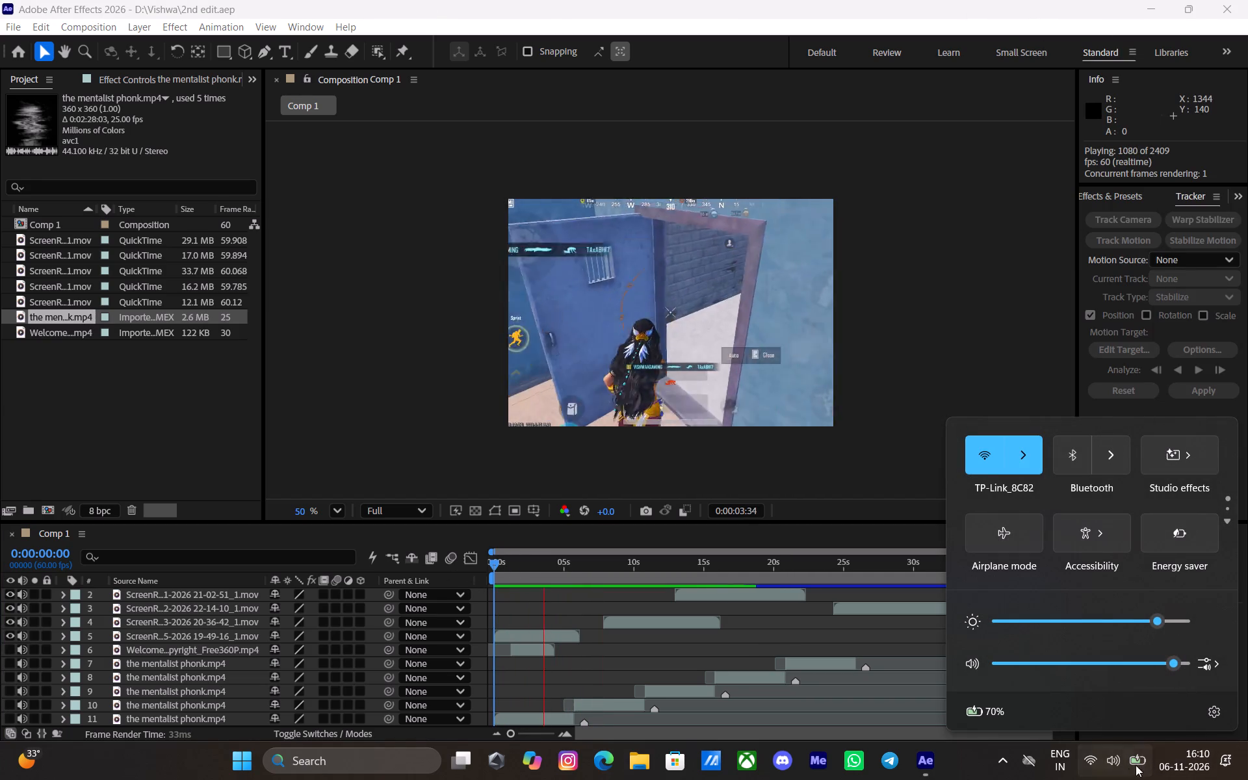
left_click(1119, 760)
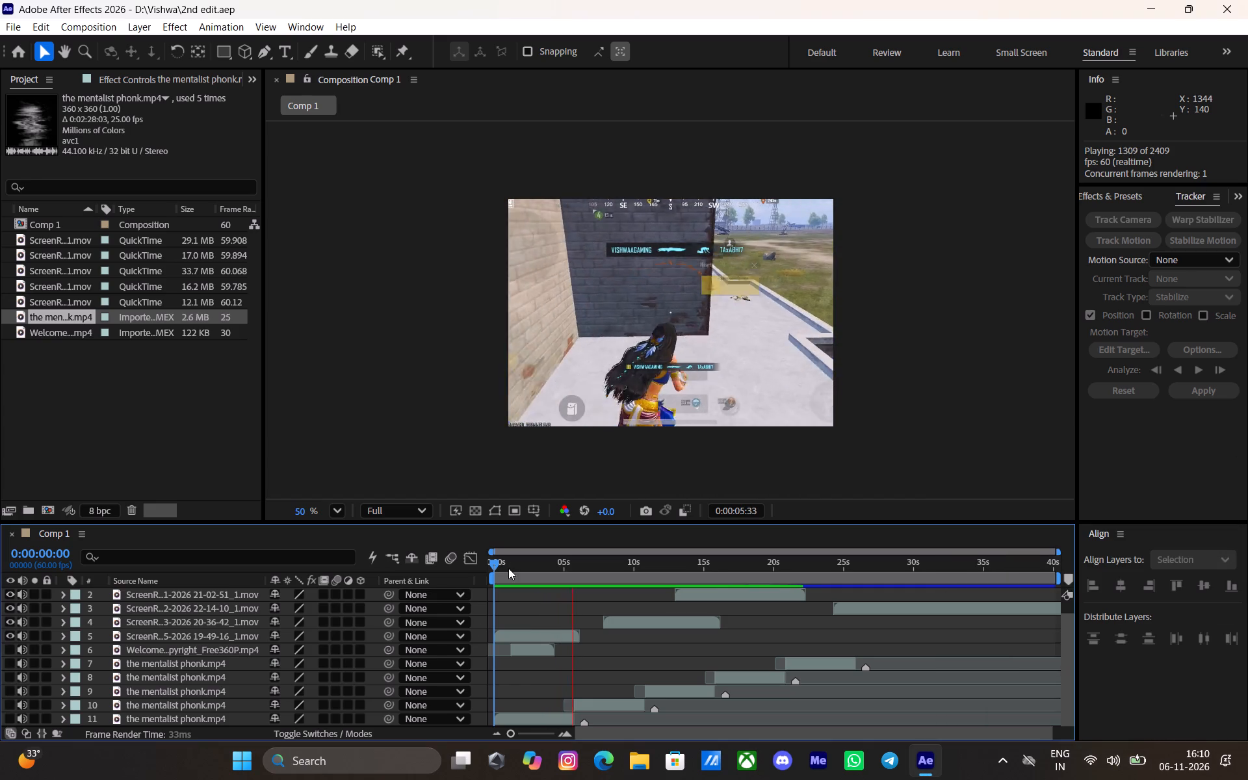
Play back the opening from the start, 0:00:03:26, 0:00:03:50 and 0:00:01:17 to examine the audio mix around the Welcome layer.
left_click_drag(508, 568, 482, 577)
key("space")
left_click(587, 666)
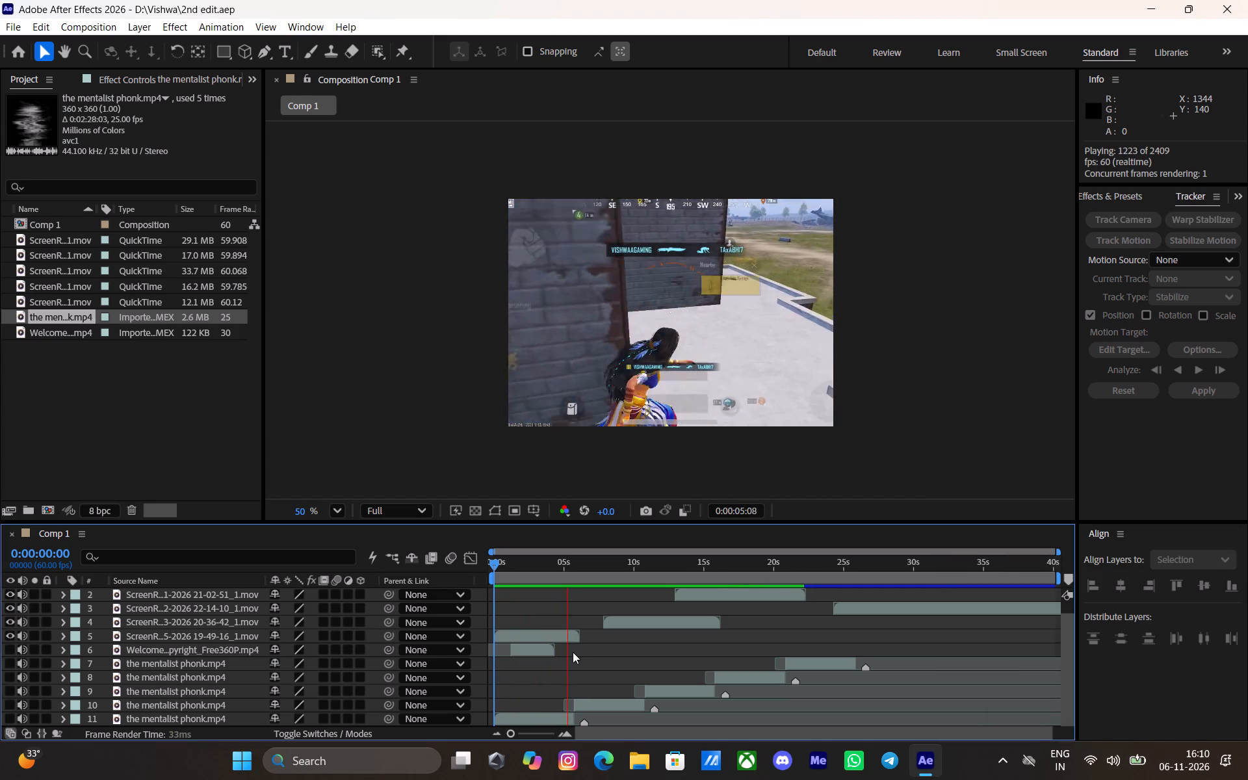
left_click(542, 565)
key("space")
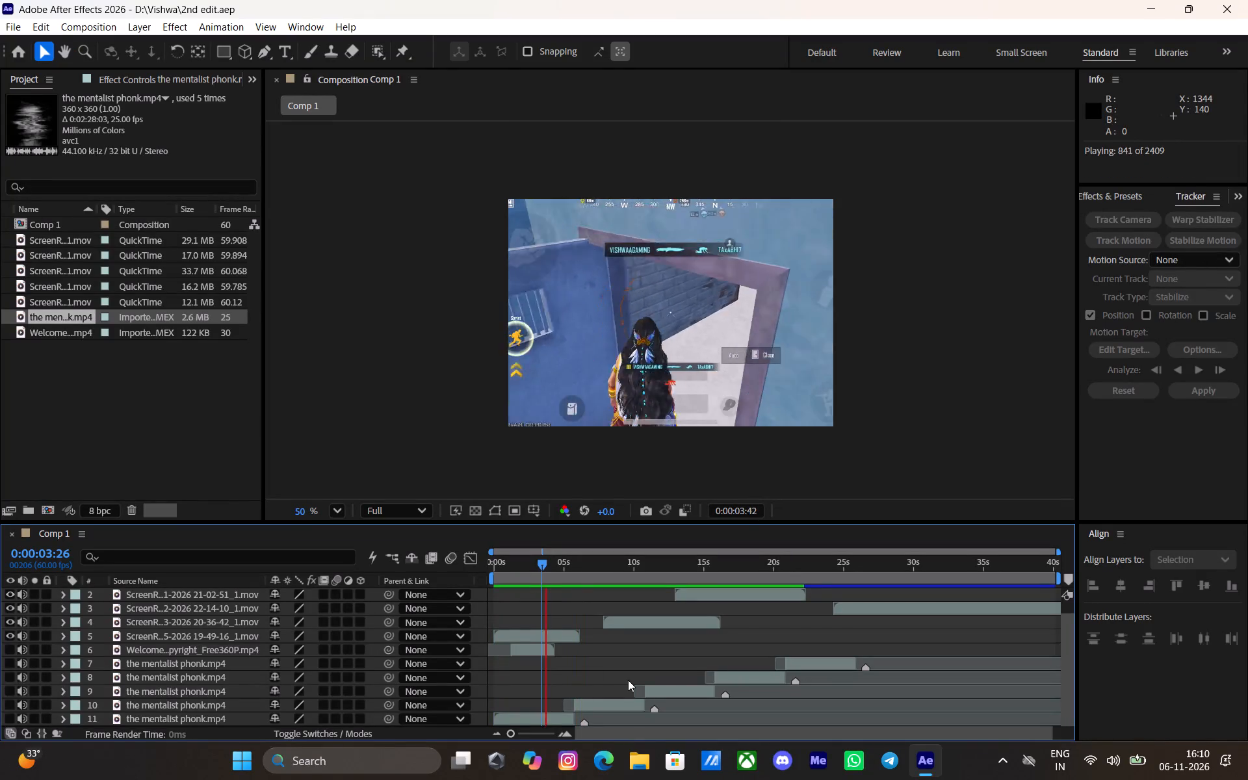
left_click(548, 569)
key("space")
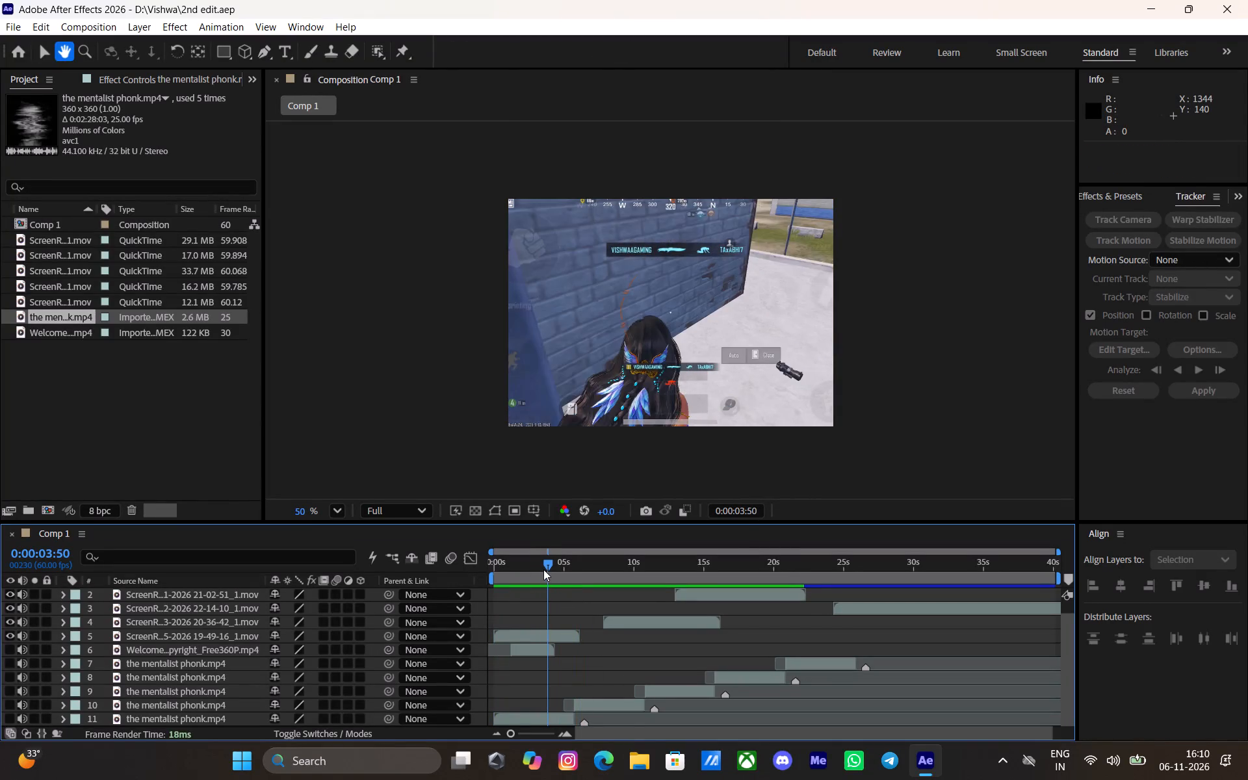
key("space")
left_click(512, 562)
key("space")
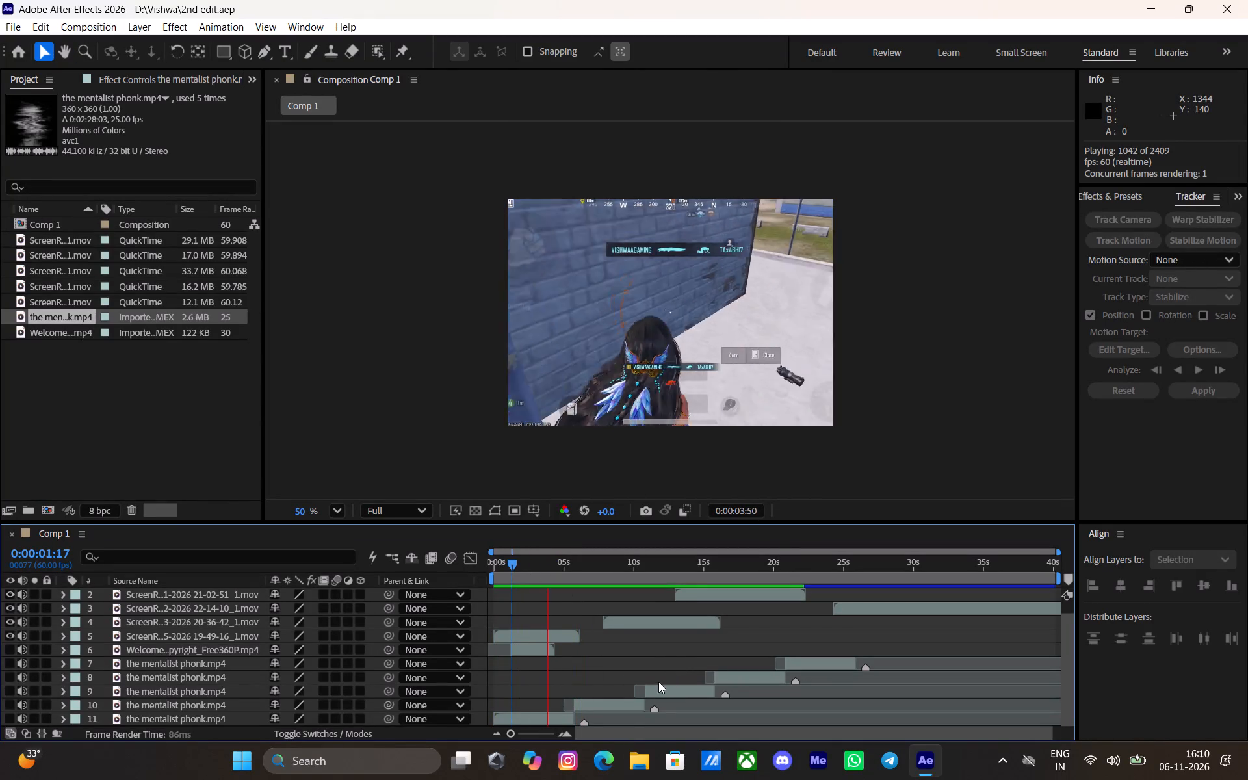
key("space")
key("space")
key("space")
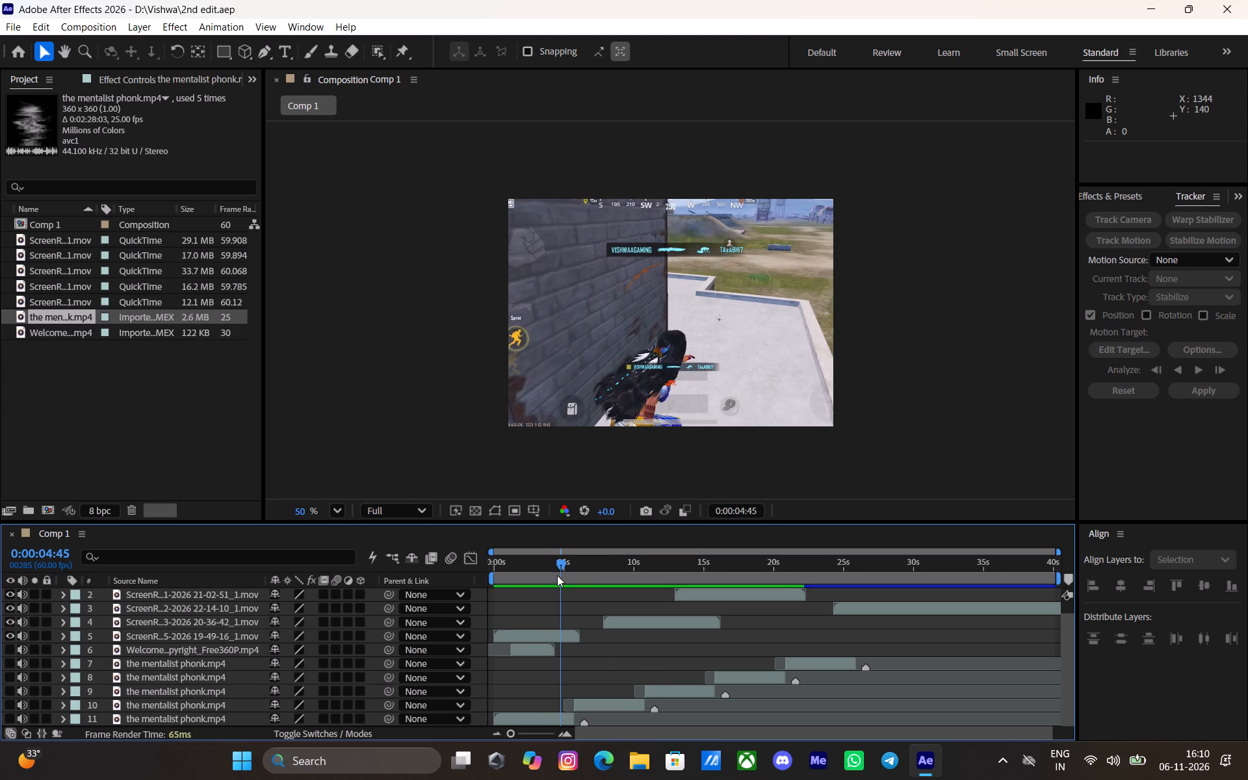
Move the current time to 0:00:04:25 and select the 19-49-16 ScreenRecording layer.
left_click_drag(558, 565, 552, 577)
left_click(564, 636)
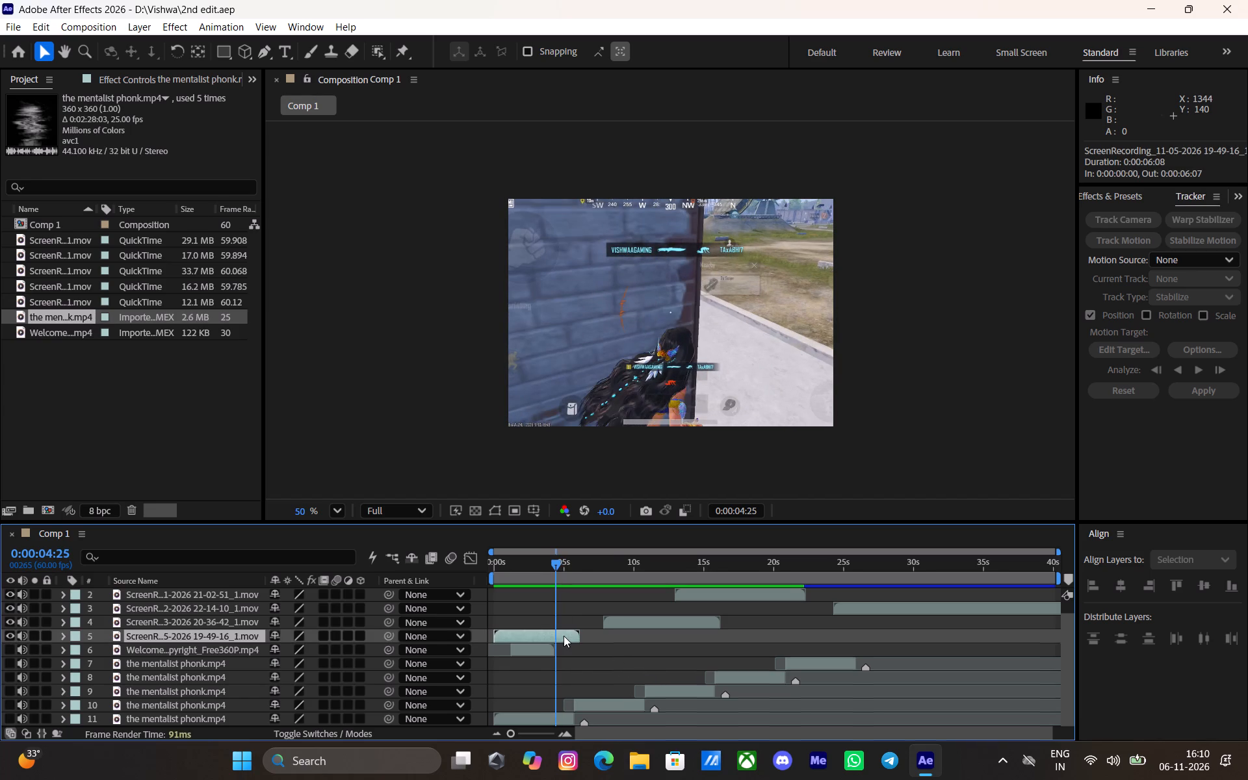
Trim the end of the 19-49-16 ScreenRecording layer to 0:00:04:25 and advance one frame.
key("alt+bracketright")
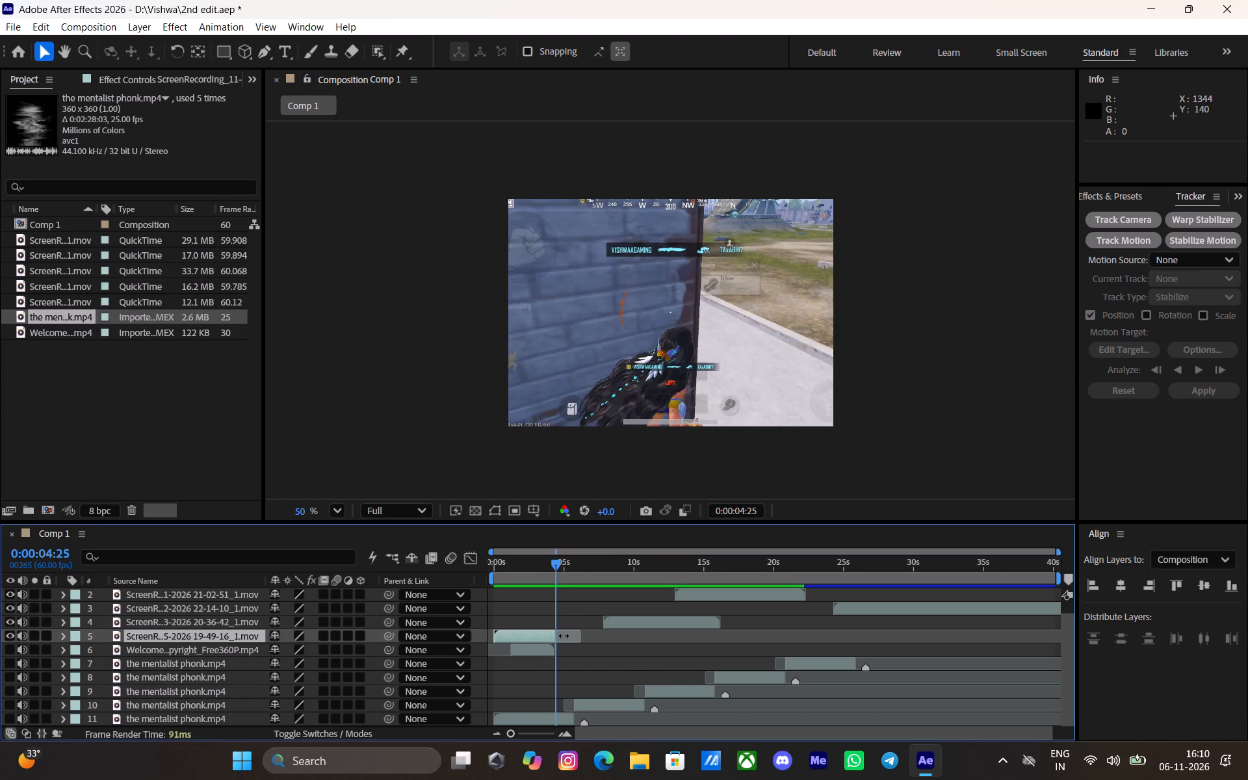
key("ctrl+Right")
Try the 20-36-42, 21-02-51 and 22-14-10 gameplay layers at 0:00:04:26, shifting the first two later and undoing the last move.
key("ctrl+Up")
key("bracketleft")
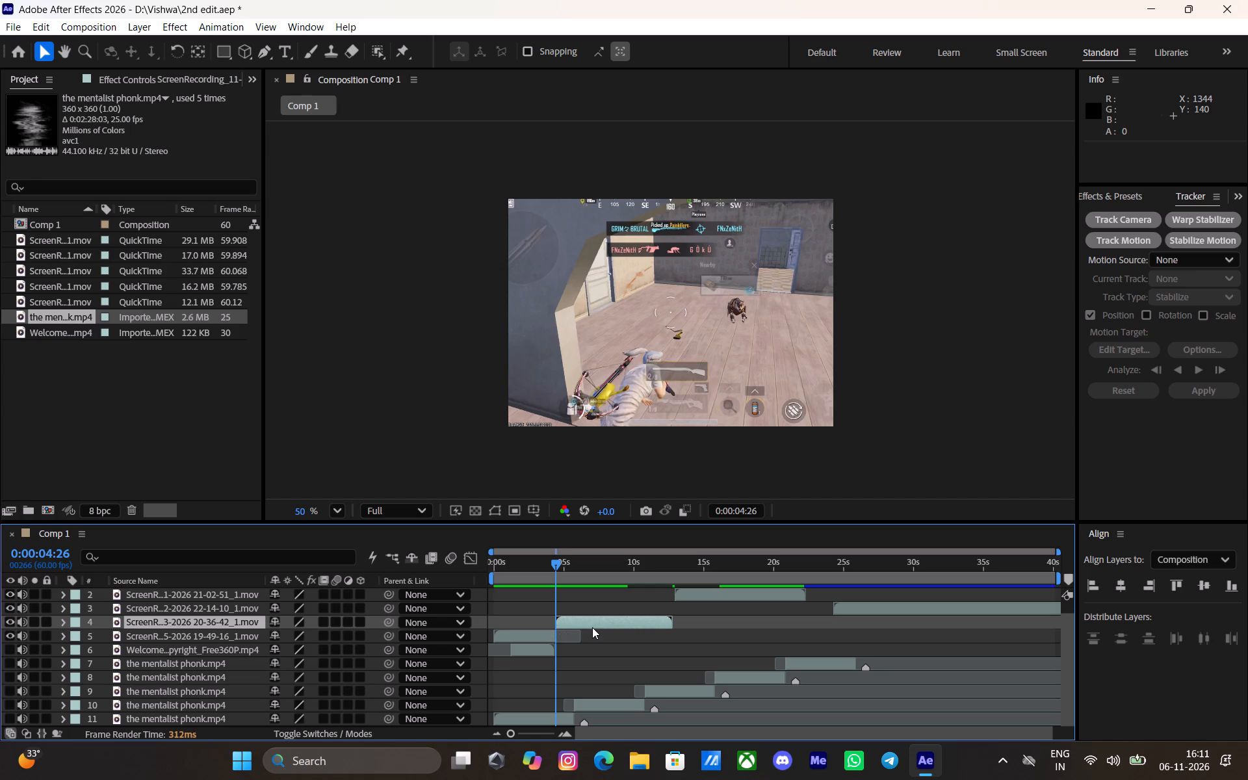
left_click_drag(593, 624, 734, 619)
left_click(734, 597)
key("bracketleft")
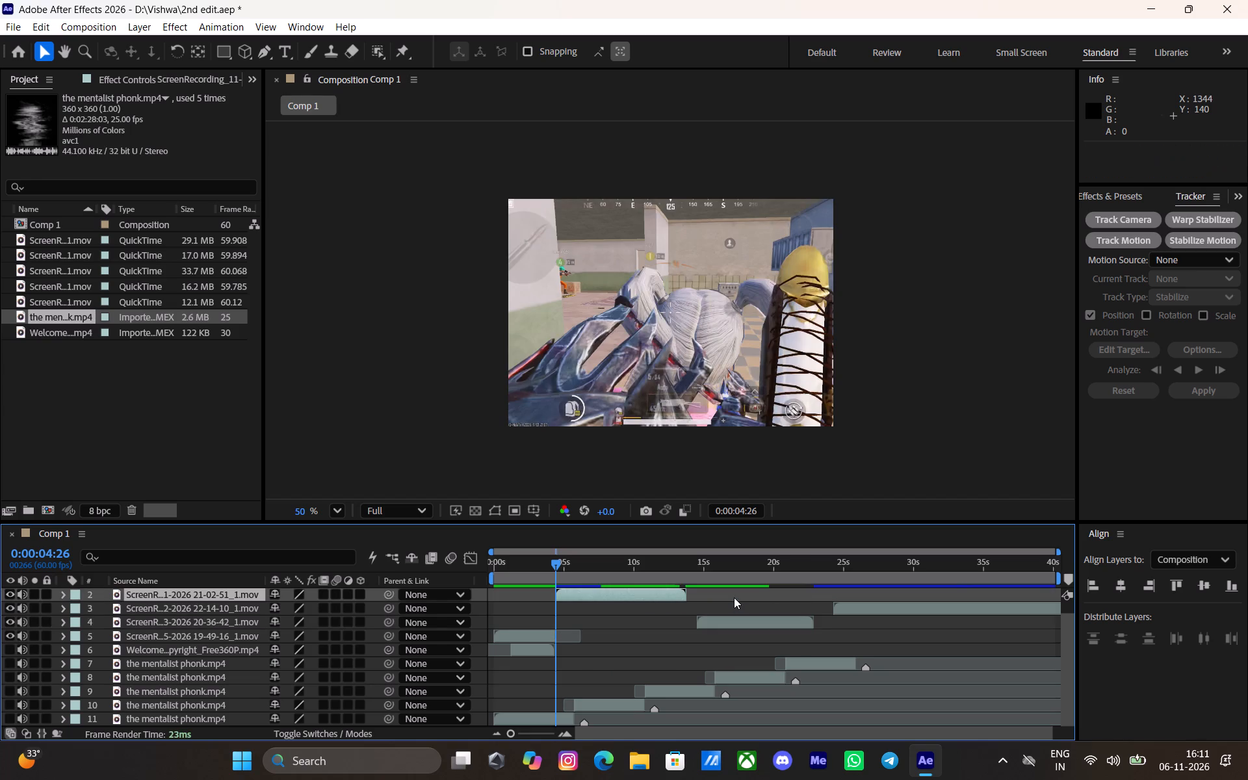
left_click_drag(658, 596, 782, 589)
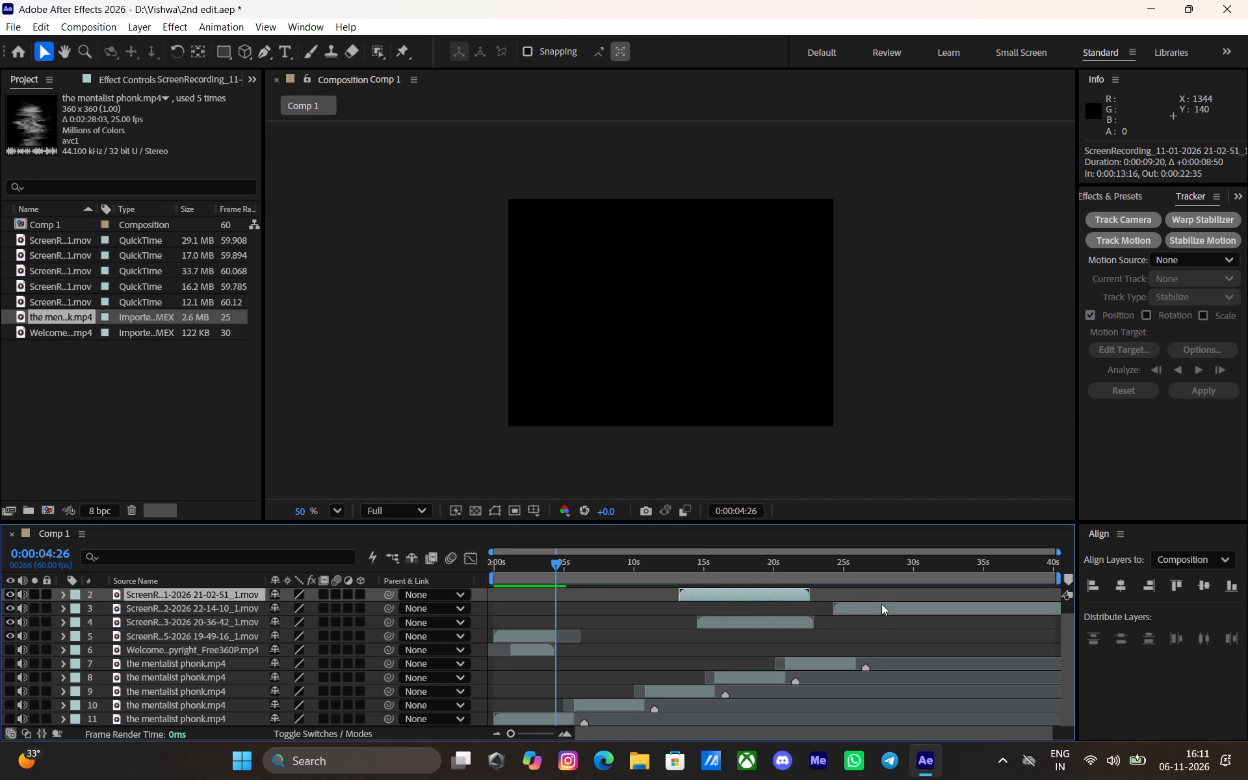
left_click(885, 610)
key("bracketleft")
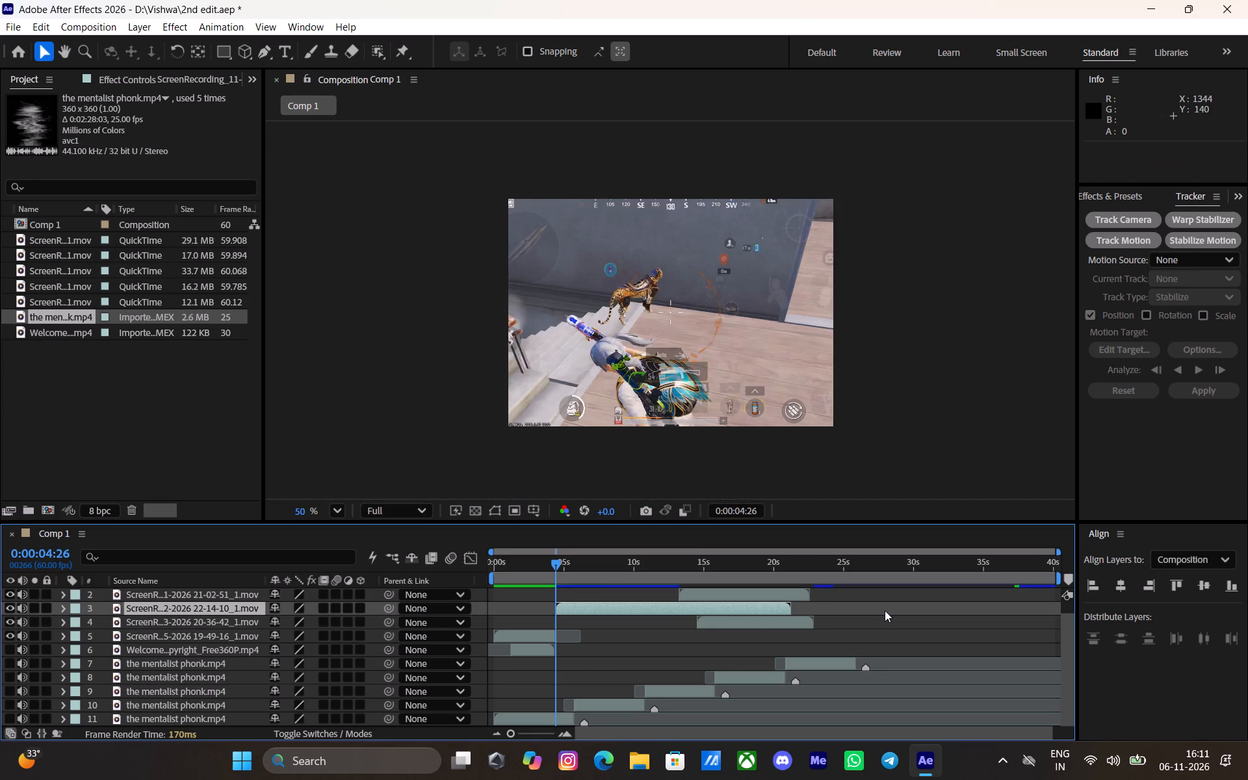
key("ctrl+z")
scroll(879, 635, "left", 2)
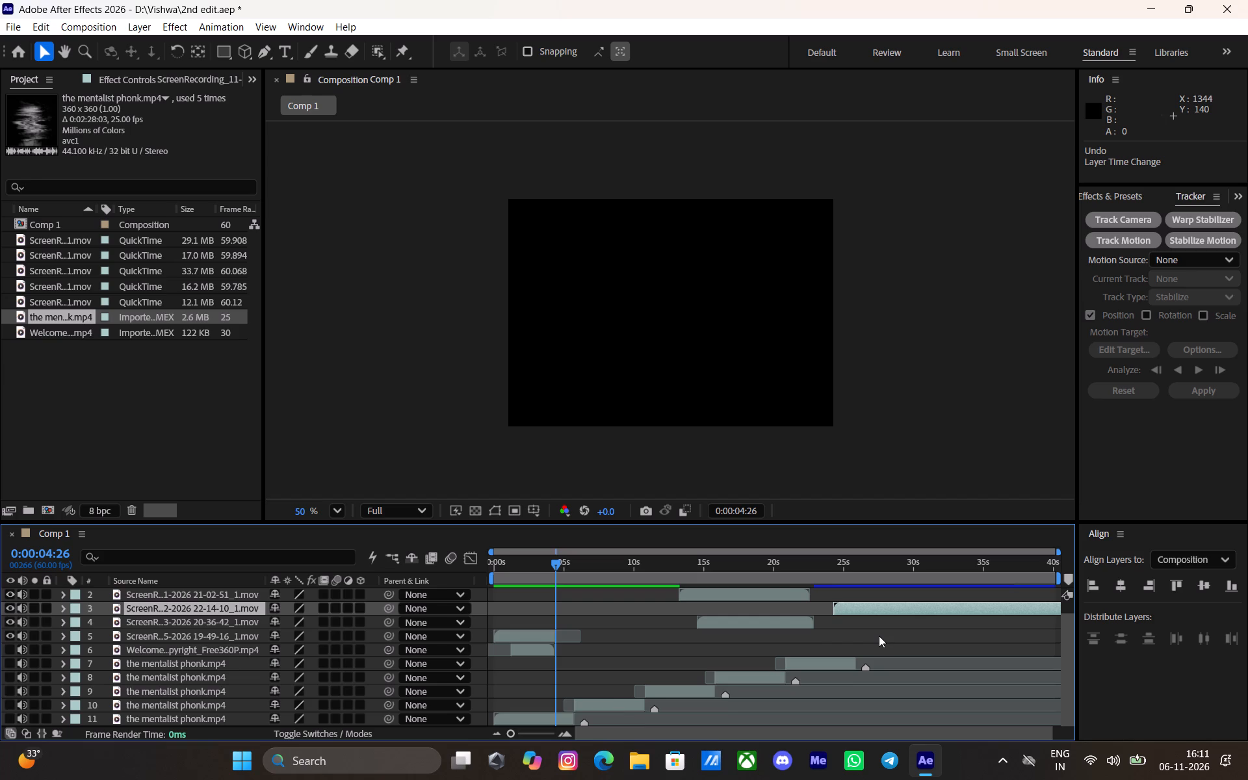
Start the 20-14-09 gameplay layer at 0:00:04:26 and lower it in the stack to directly above the 19-49-16 layer.
scroll(879, 636, "down", 3)
scroll(879, 636, "up", 5)
left_click_drag(870, 588, 627, 682)
key("bracketleft")
key("ctrl+bracketleft")
key("ctrl+bracketleft")
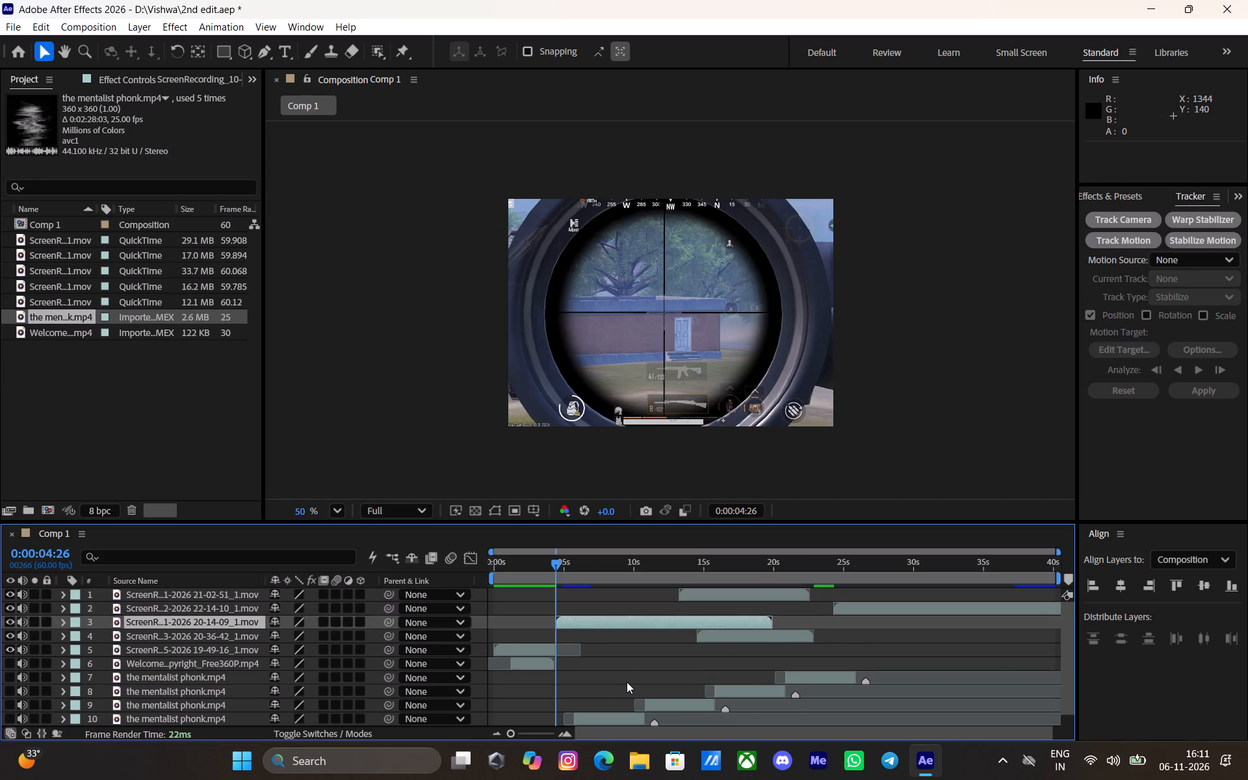
key("ctrl+bracketleft")
Shift the 20-14-09 layer earlier so it begins at -0:00:04:06, and trim its start to 0:00:04:26.
left_click_drag(701, 636, 630, 662)
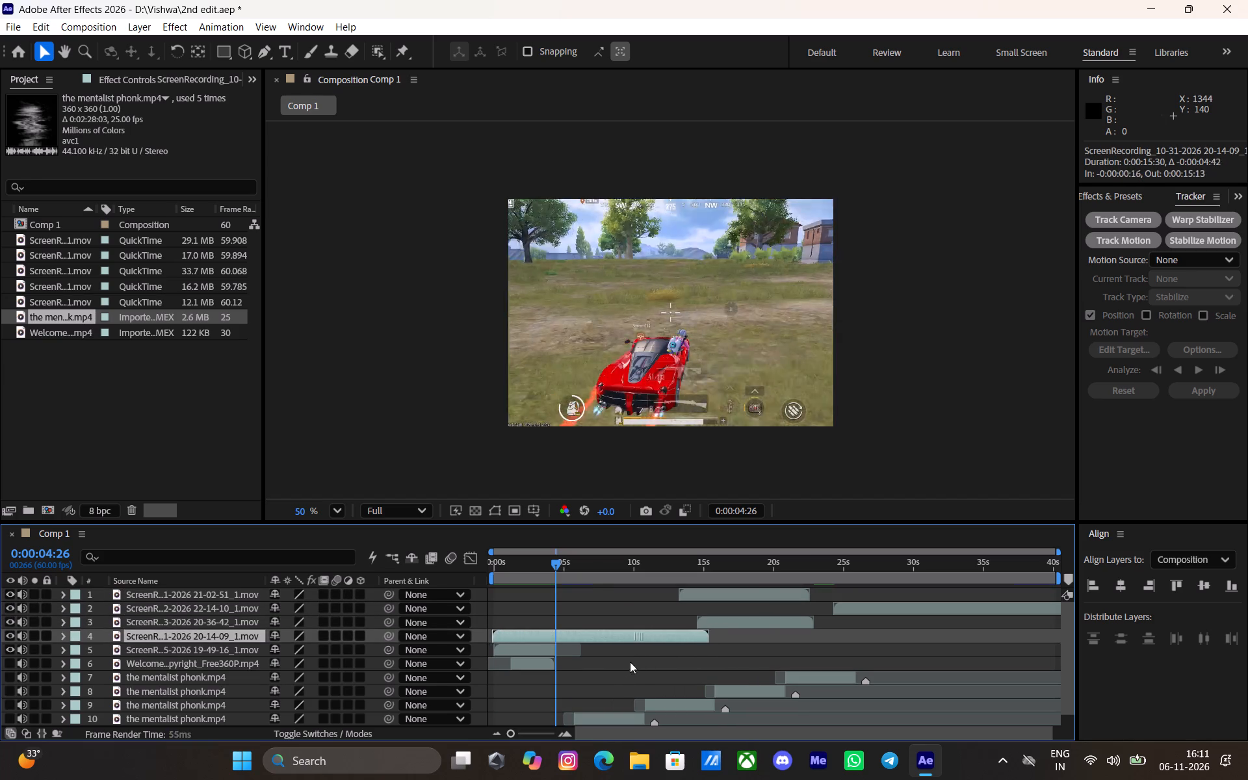
left_click_drag(630, 662, 577, 676)
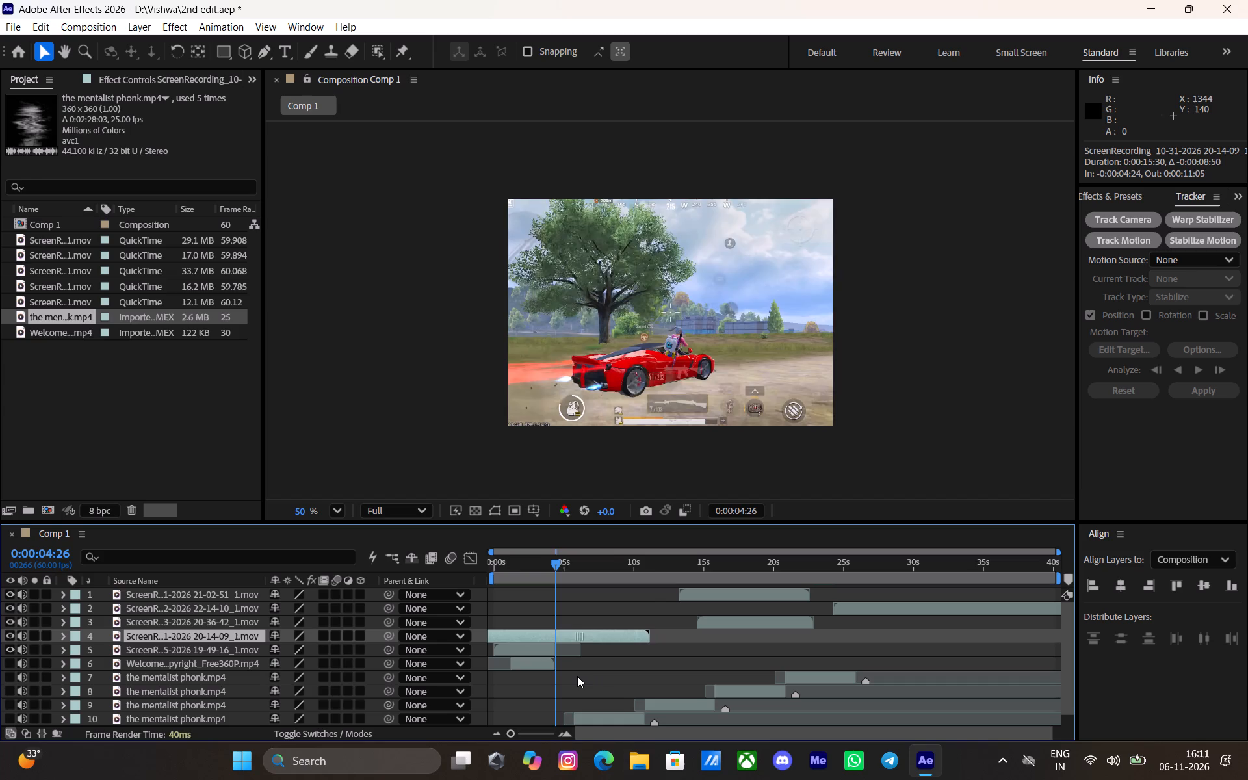
left_click_drag(577, 676, 582, 673)
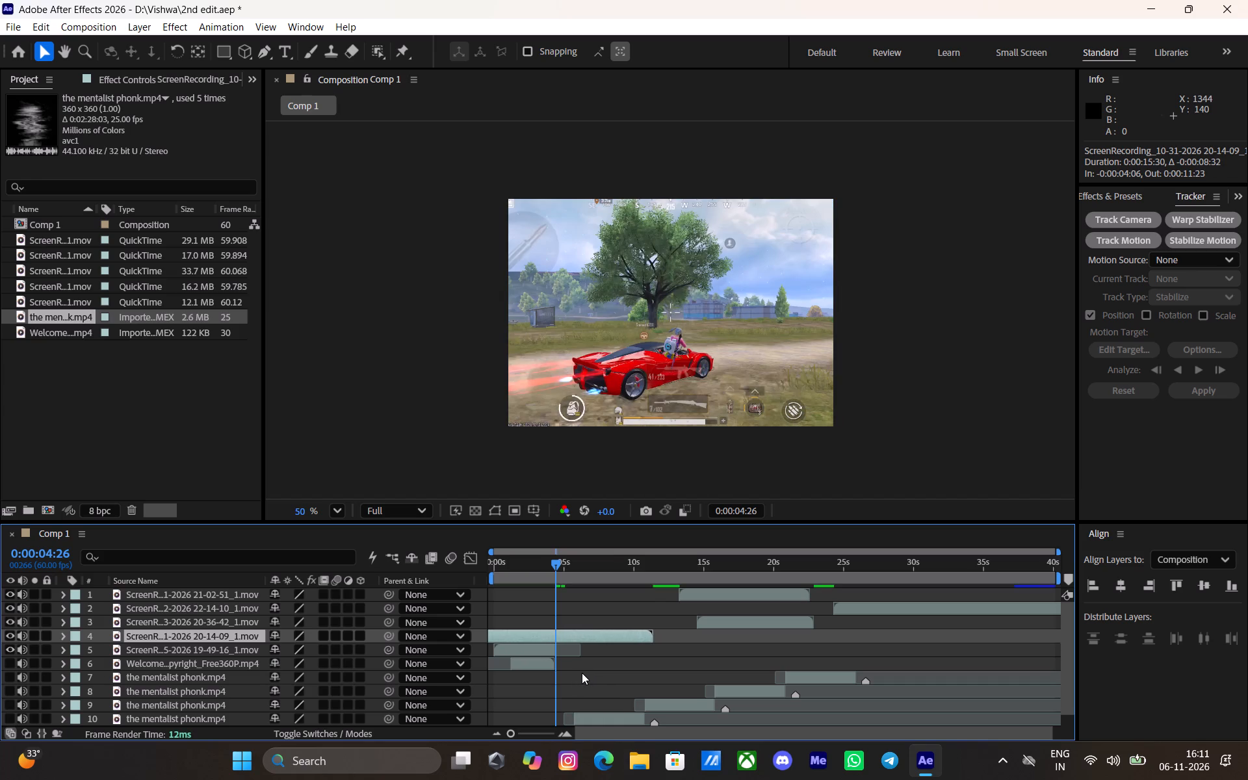
key("alt+bracketleft")
Preview the trimmed 20-14-09 clip from several points and save the project.
key("space")
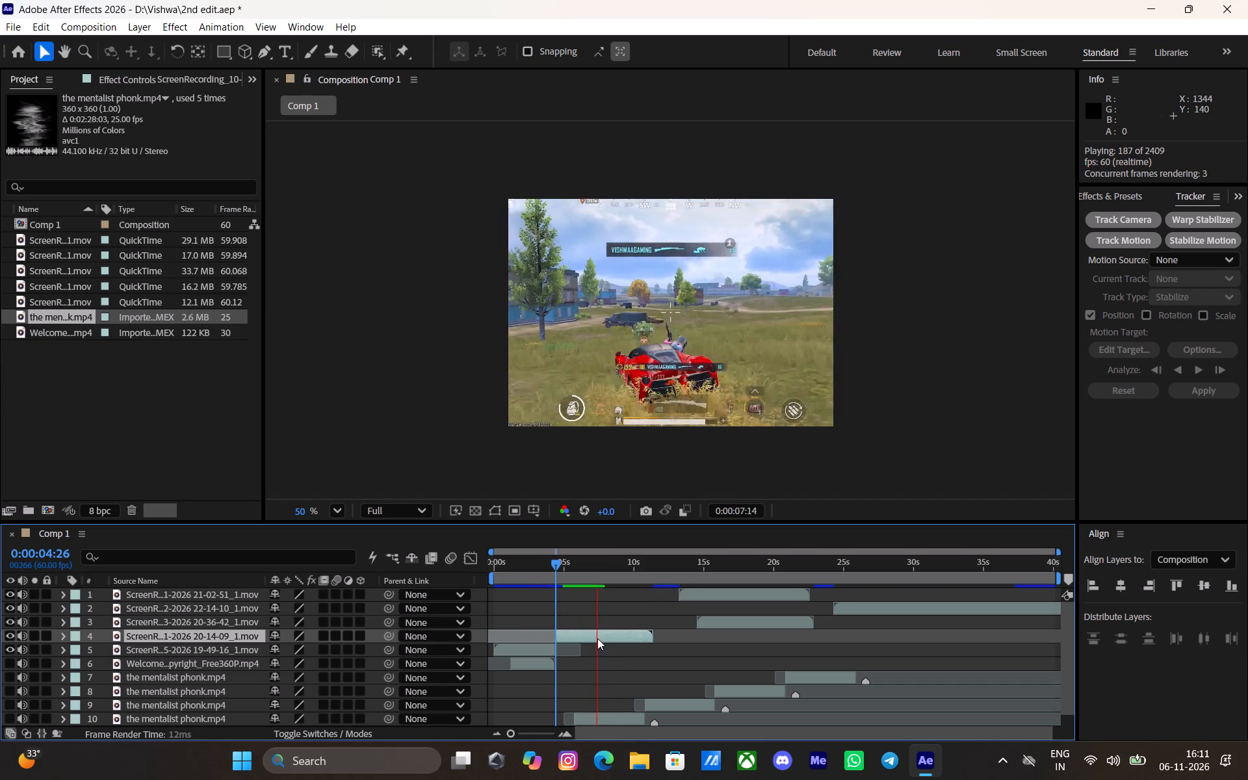
left_click(573, 572)
key("space")
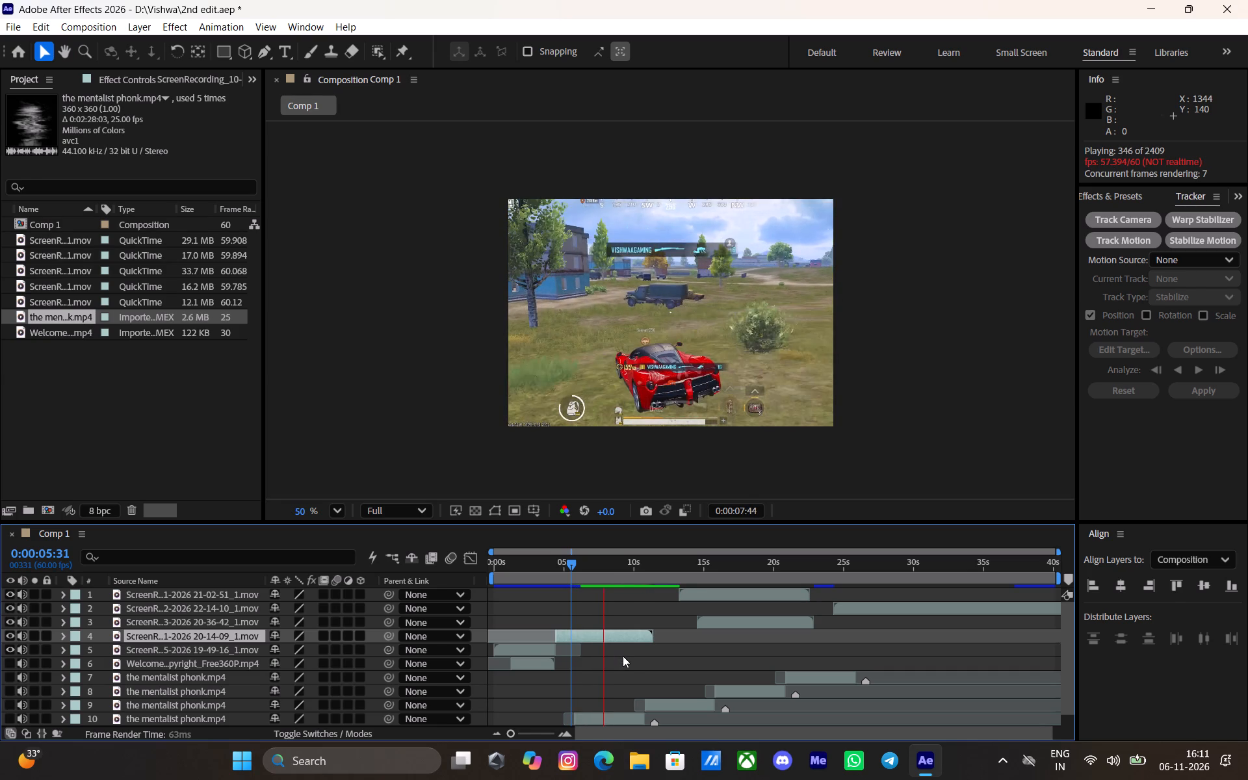
left_click(605, 570)
key("space")
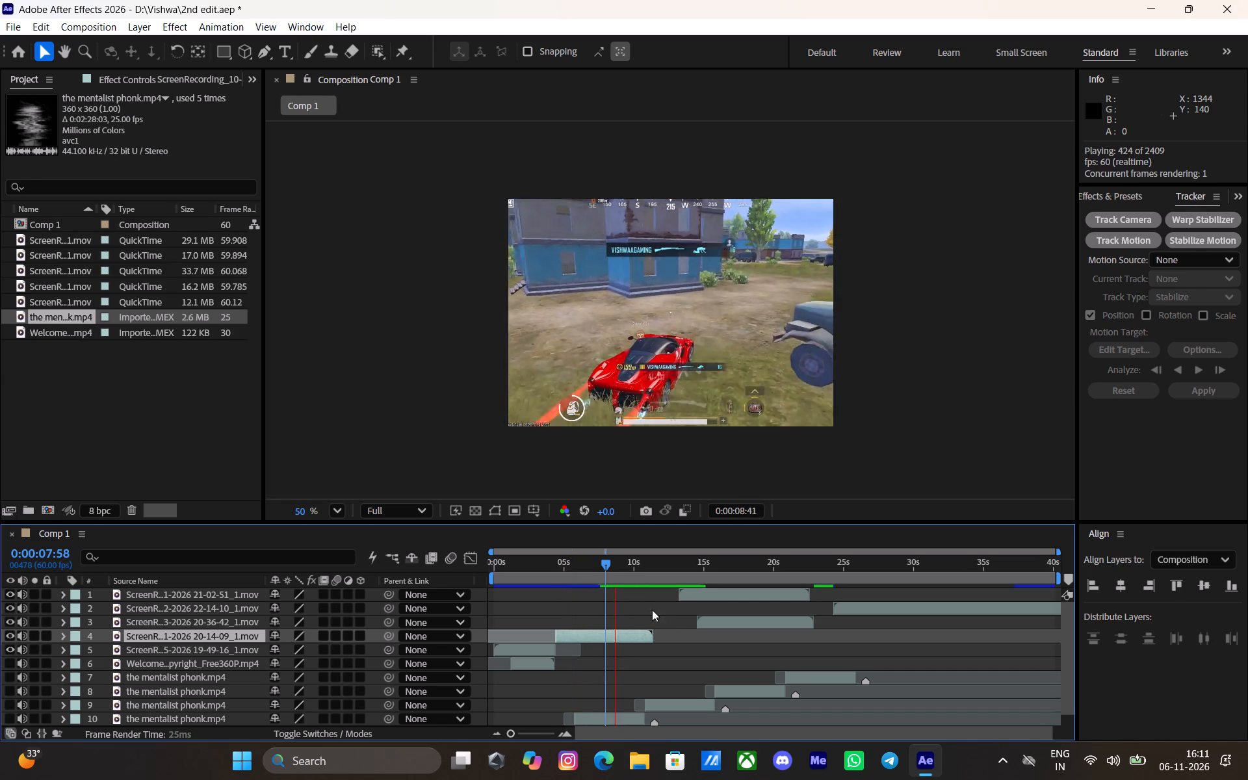
left_click(586, 577)
key("space")
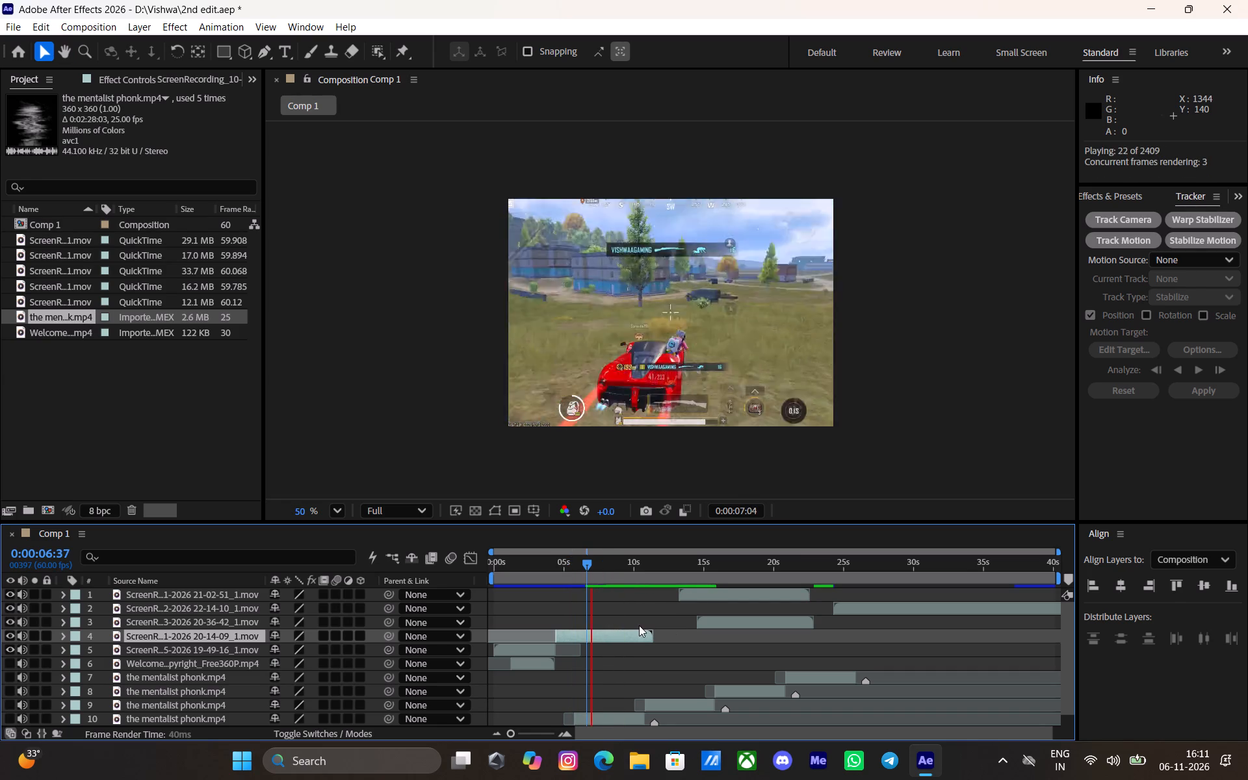
left_click(555, 569)
key("space")
key("ctrl+s")
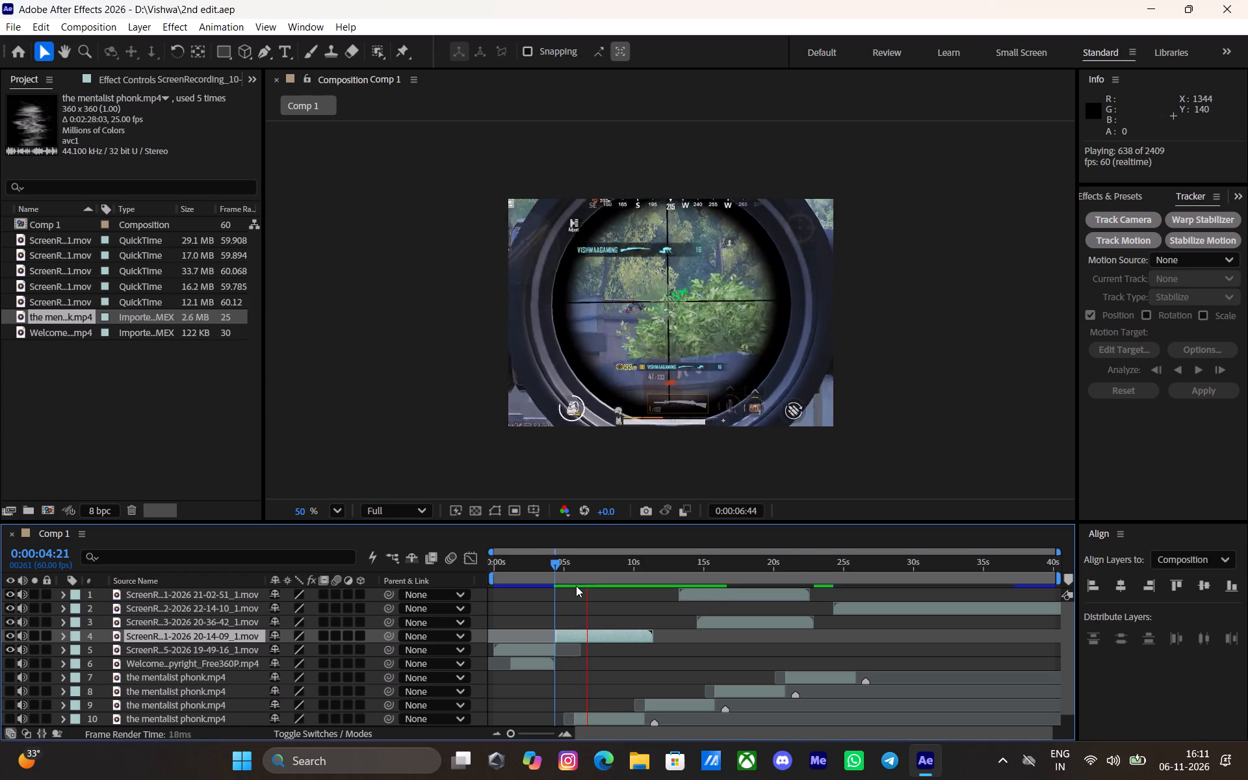
Preview the car section of the 20-14-09 layer and trim the layer's end to 0:00:07:56.
left_click(600, 573)
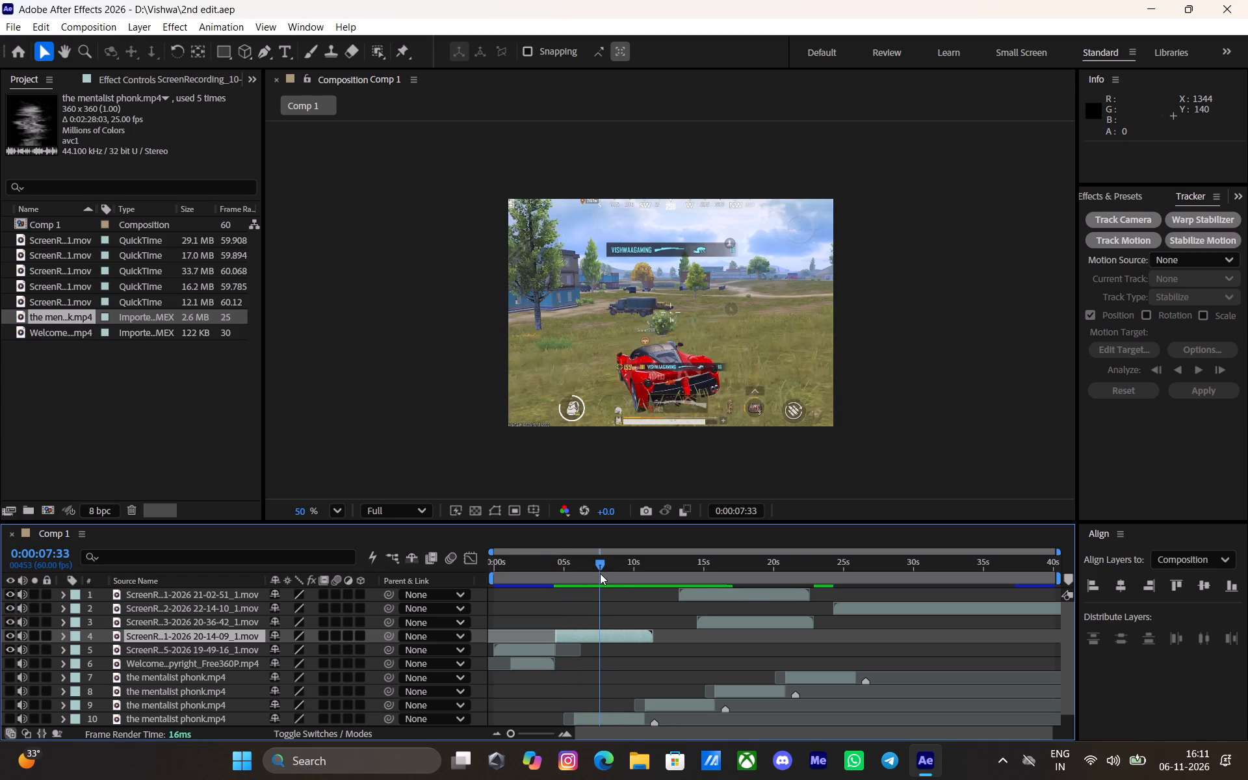
key("space")
key("space")
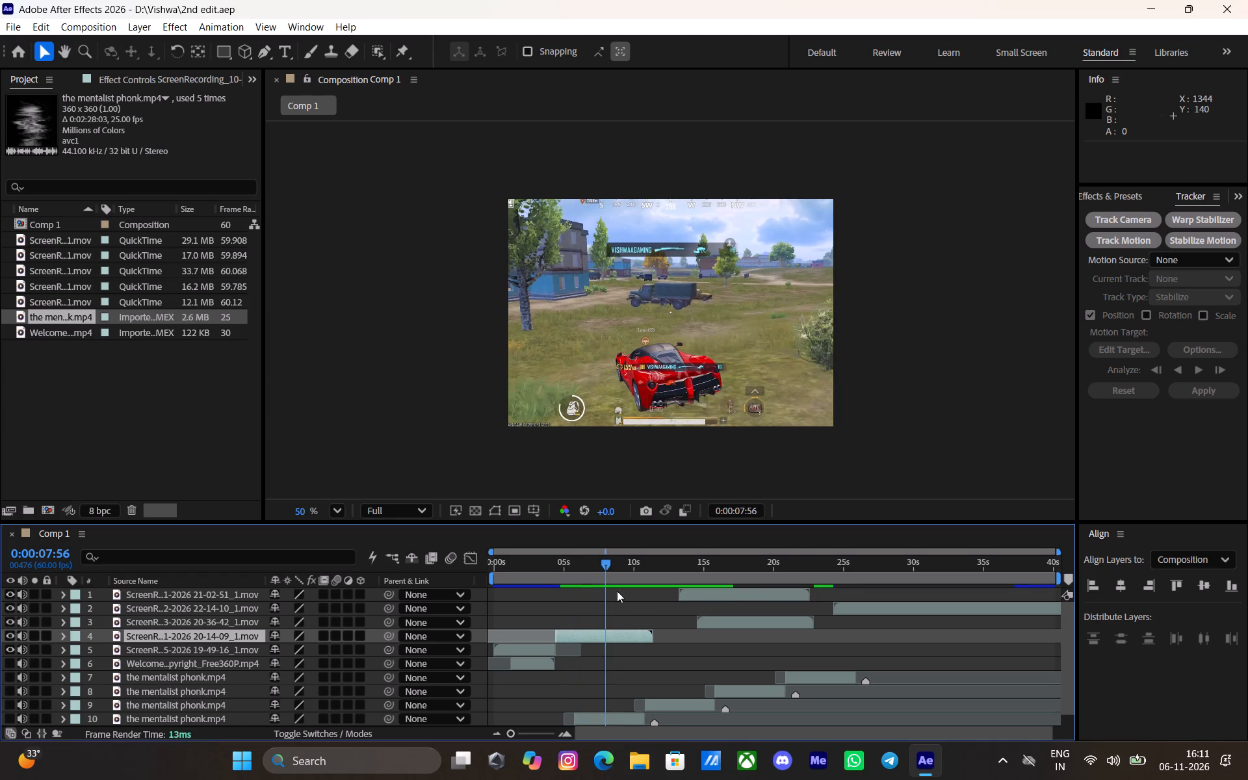
key("alt+bracketright")
Shift the 20-36-42 gameplay layer to begin at 0:00:06:54 and trim its start to 0:00:07:57.
key("ctrl+Right")
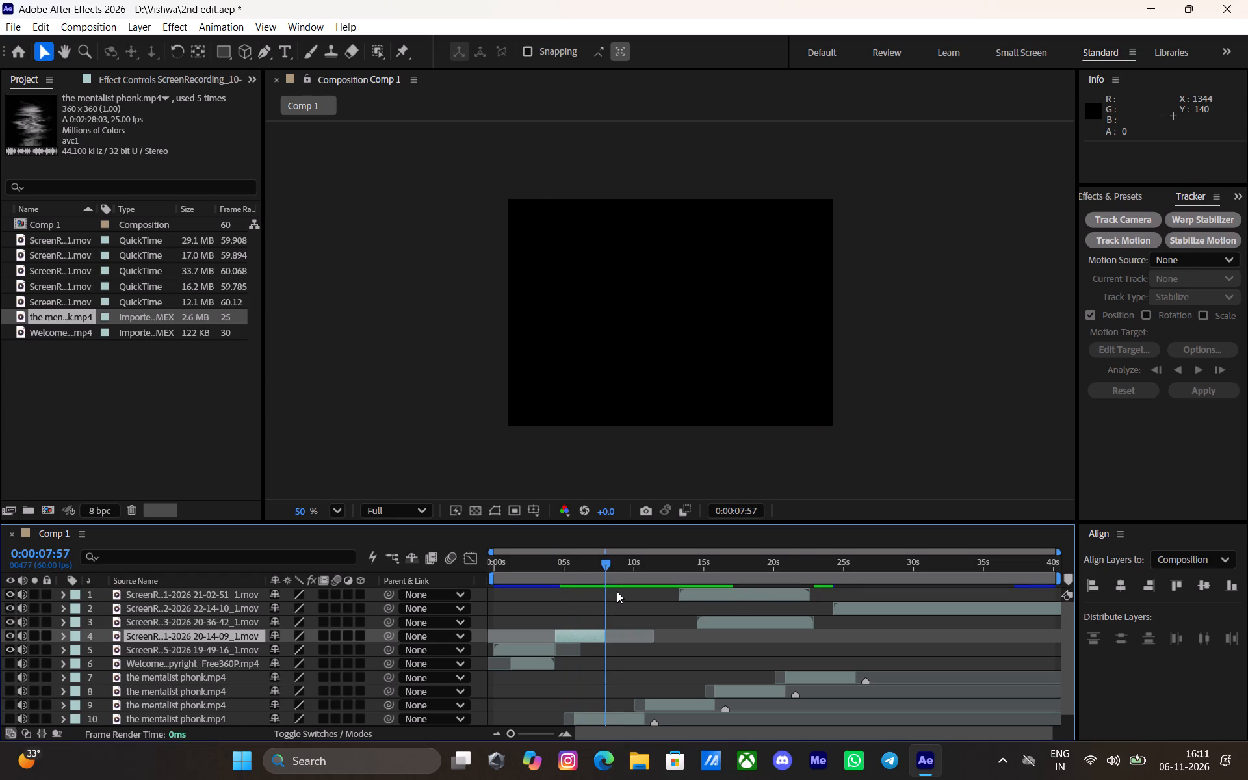
key("ctrl+Up")
key("bracketleft")
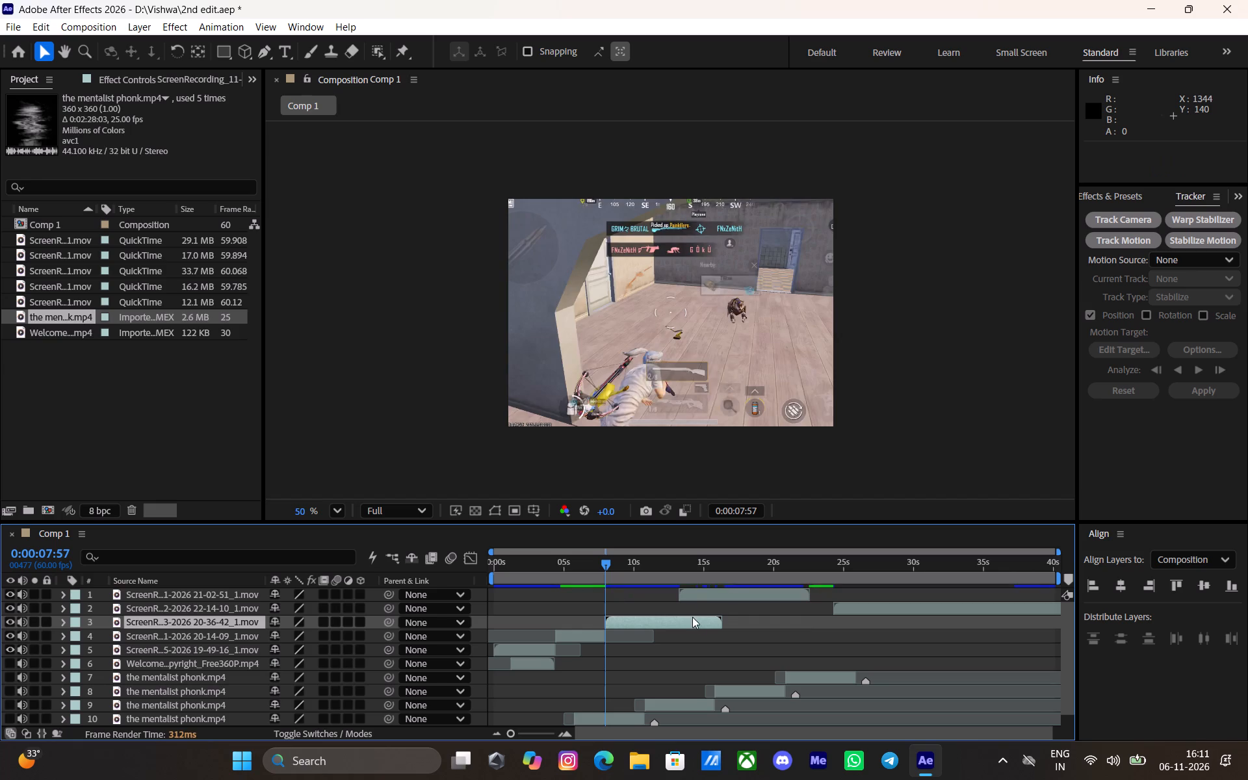
left_click_drag(694, 621, 681, 639)
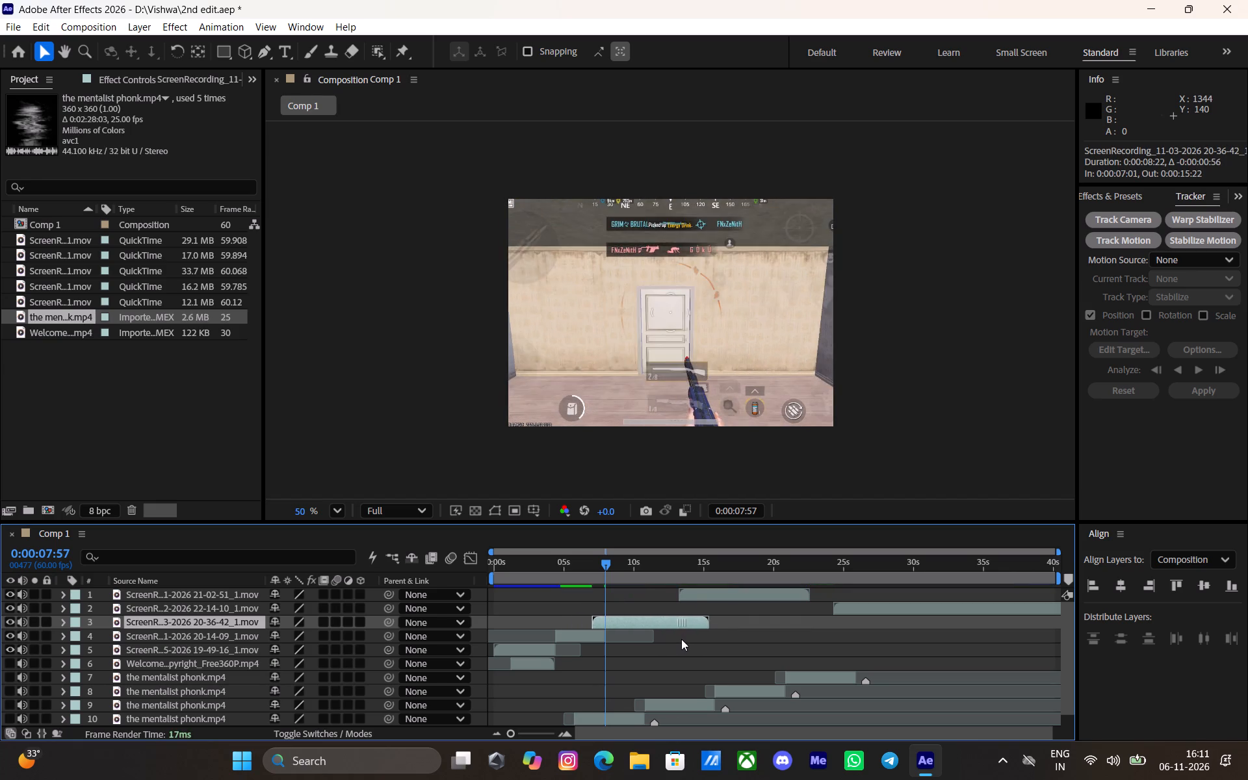
left_click_drag(681, 639, 679, 640)
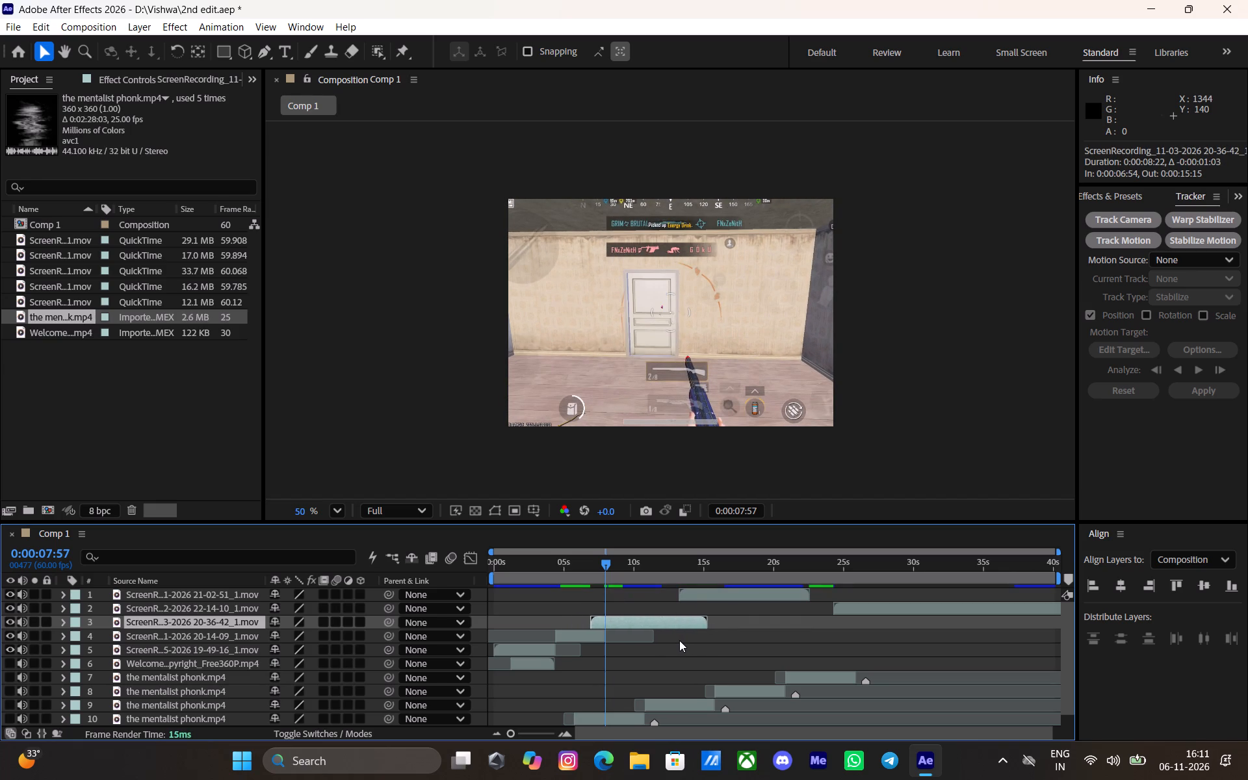
key("alt+bracketleft")
Preview the 20-36-42 clip from several points and trim its end to 0:00:12:25.
key("space")
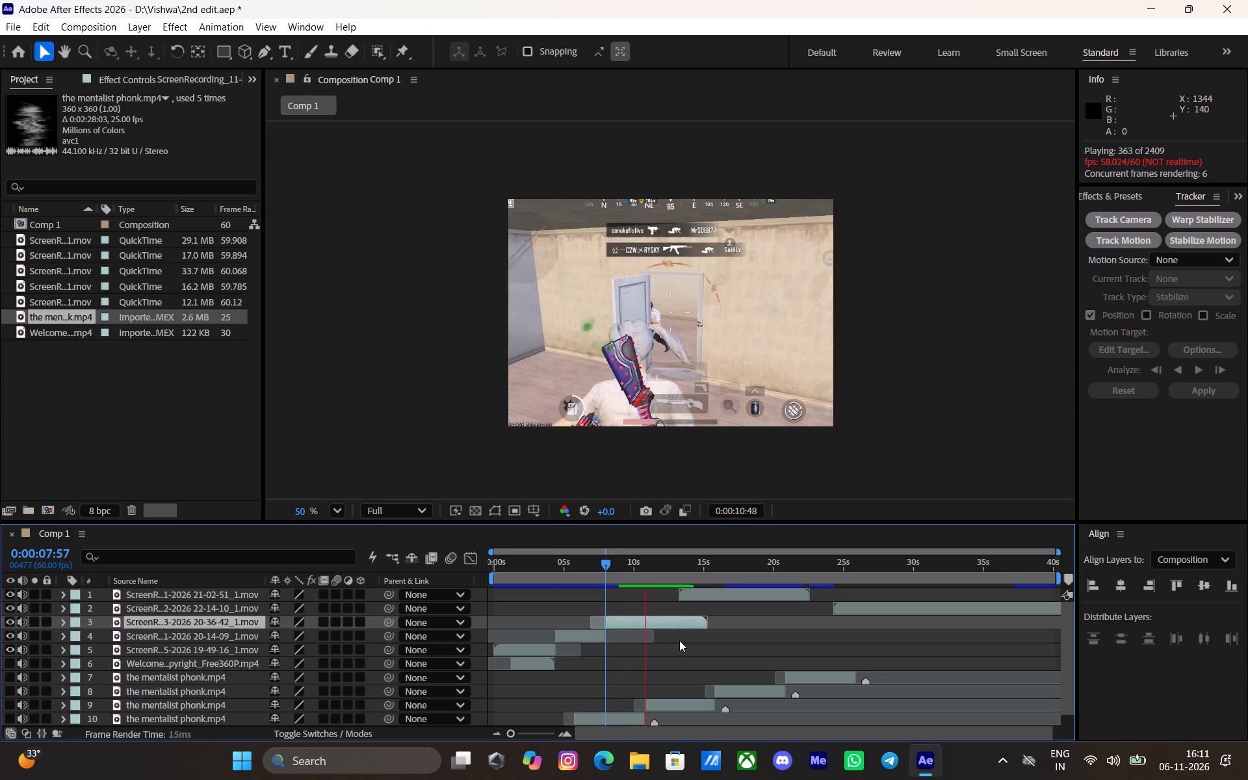
left_click(643, 572)
key("space")
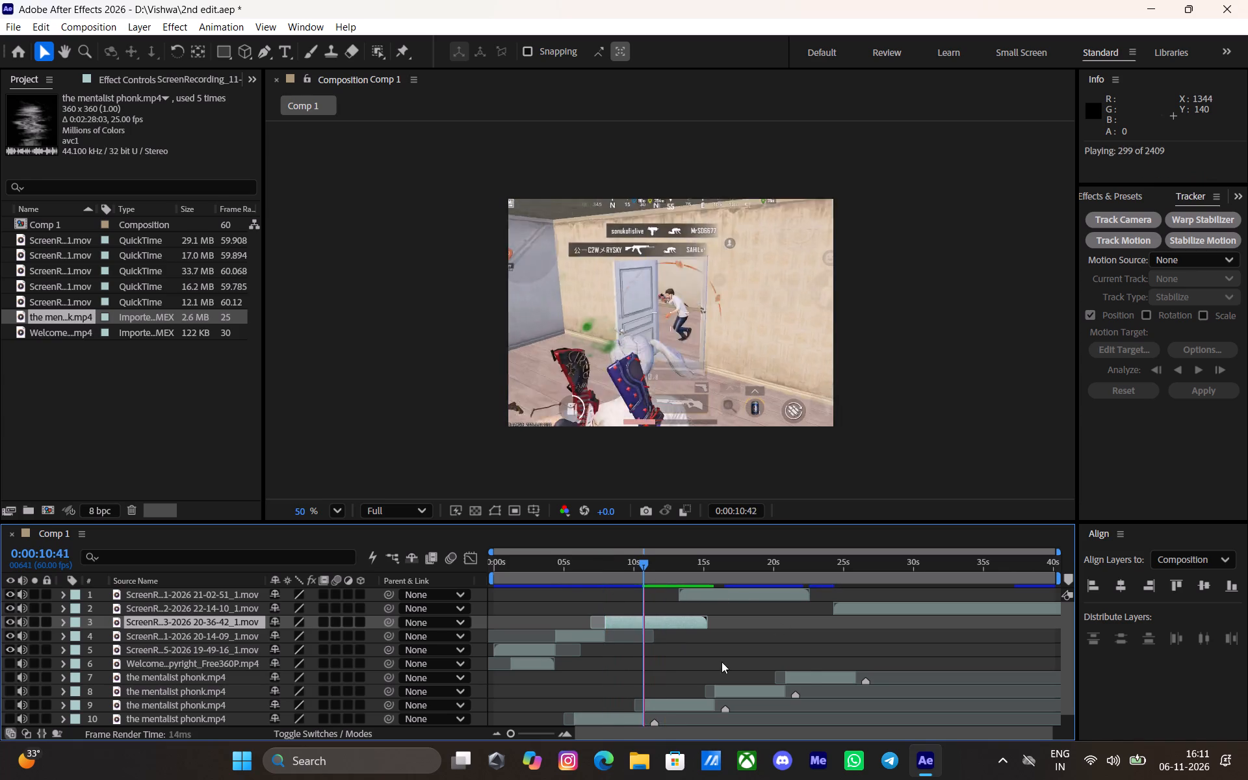
left_click(610, 568)
key("space")
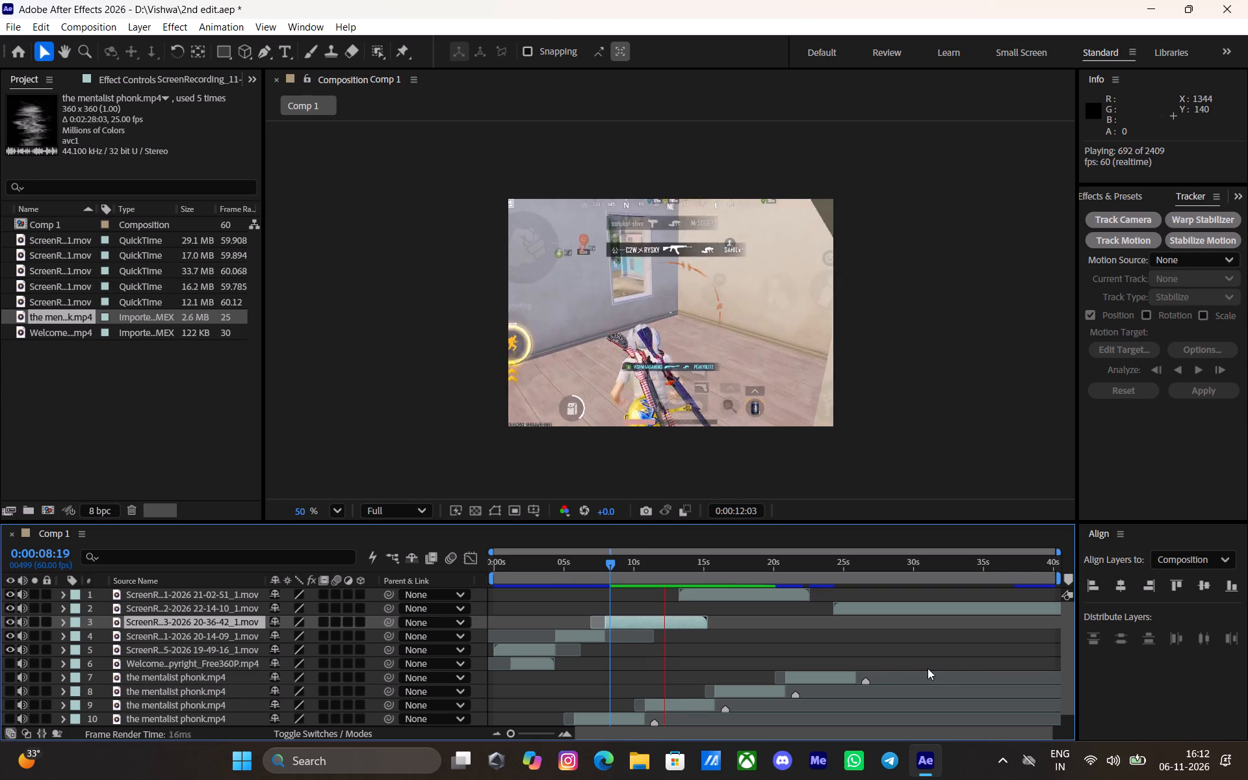
left_click(644, 575)
key("space")
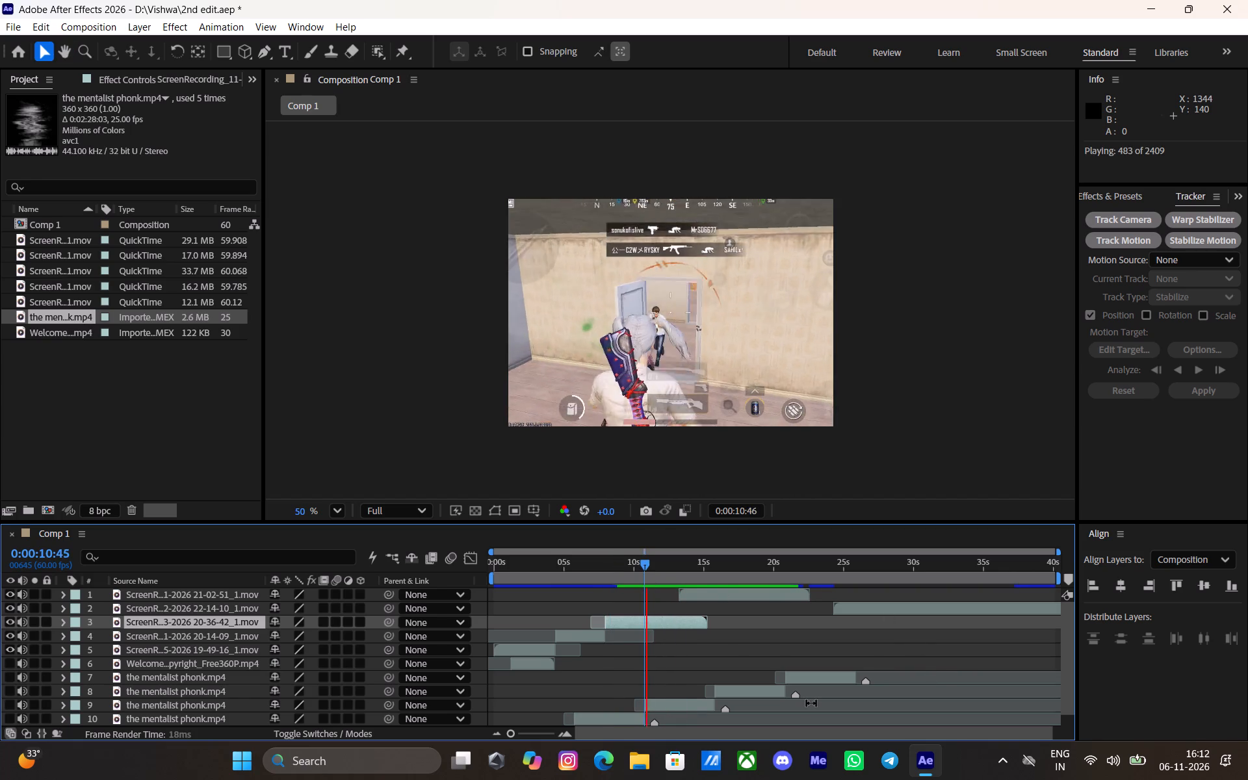
key("space")
key("space")
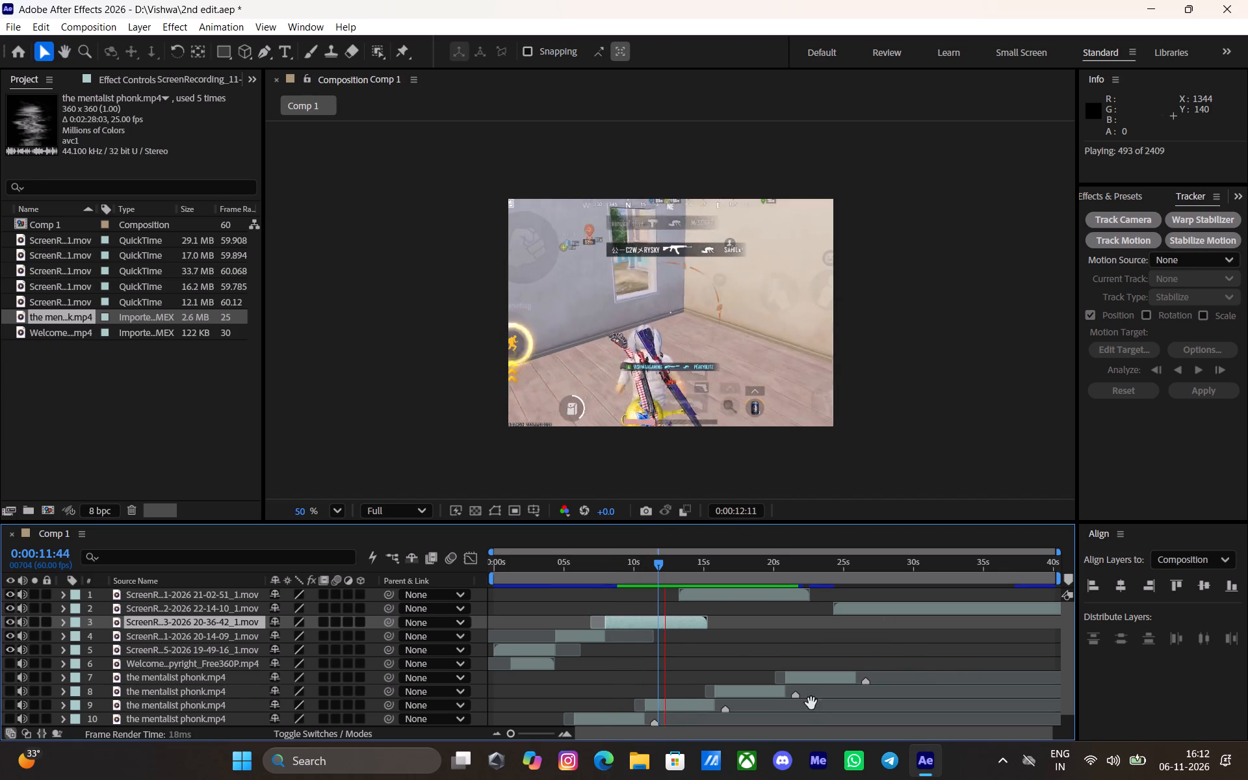
key("space")
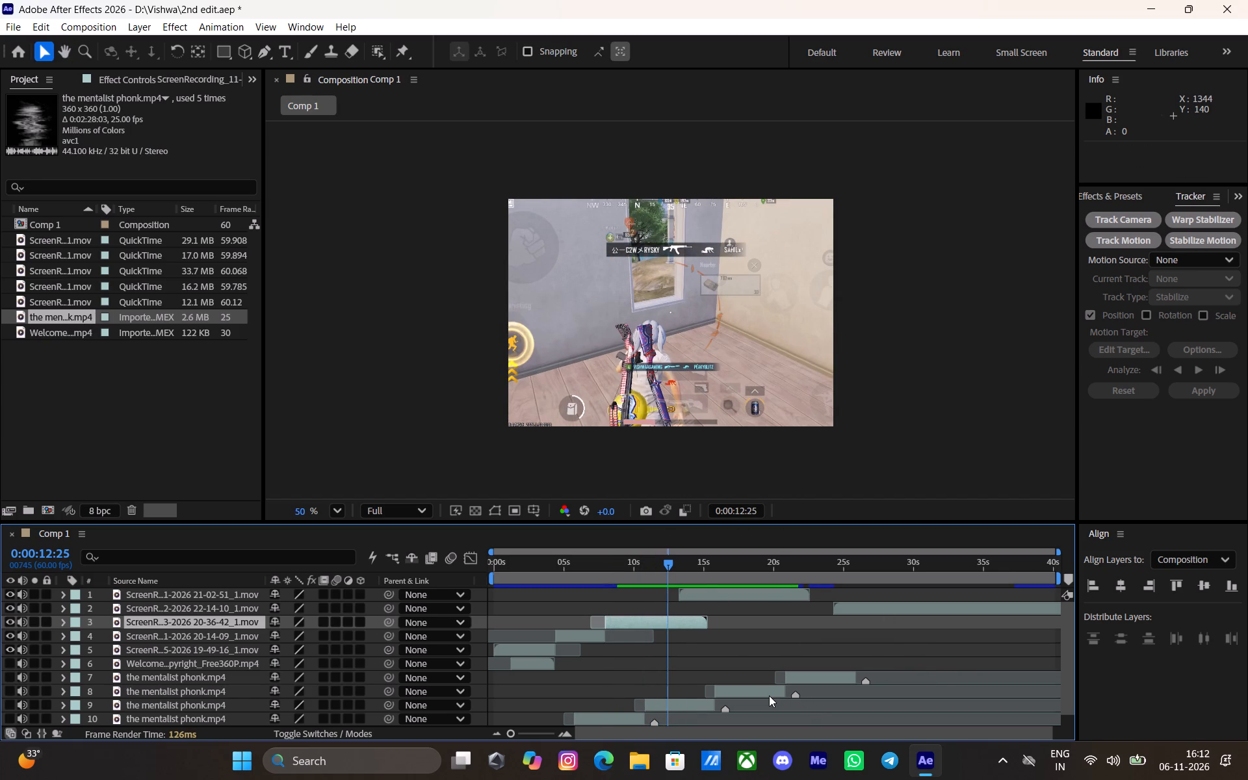
key("alt+bracketright")
Start the 21-02-51 gameplay layer at 0:00:12:26 and move it one place down, below the 22-14-10 layer.
key("ctrl+Right")
key("ctrl+Up")
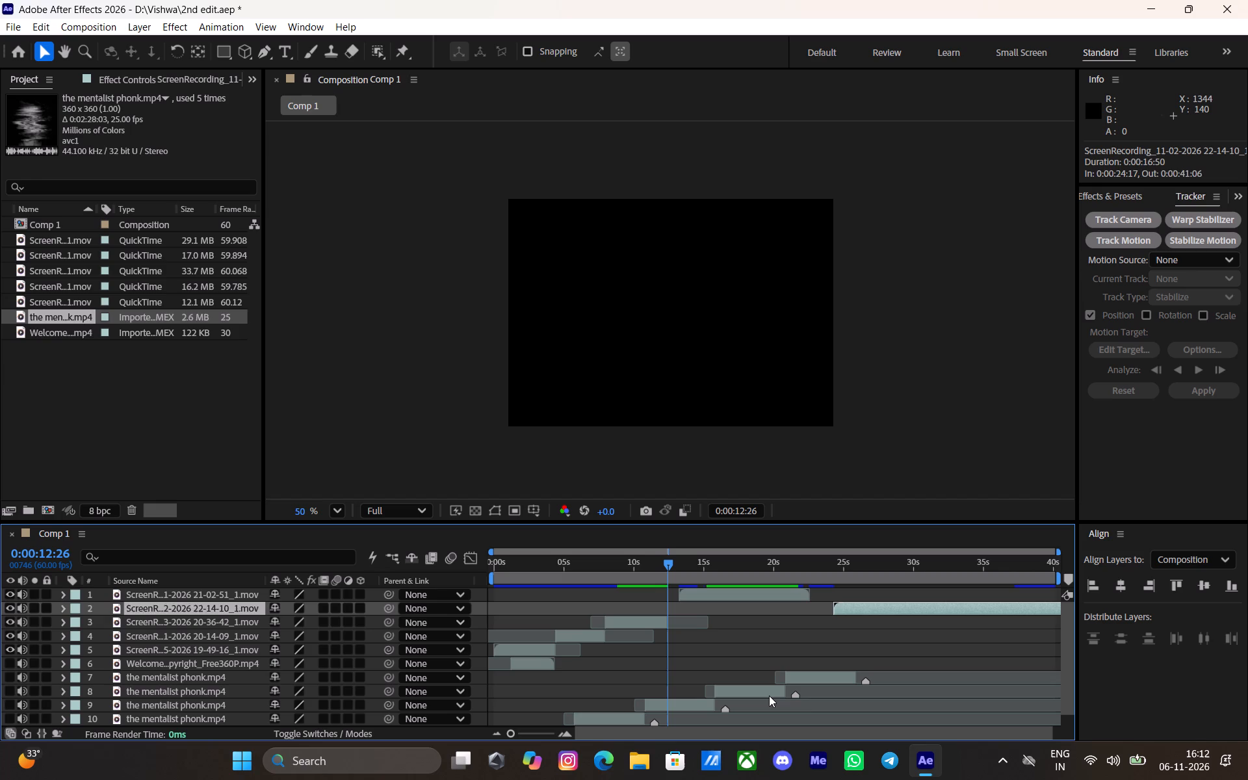
key("Up")
key("ctrl+Up")
key("bracketleft")
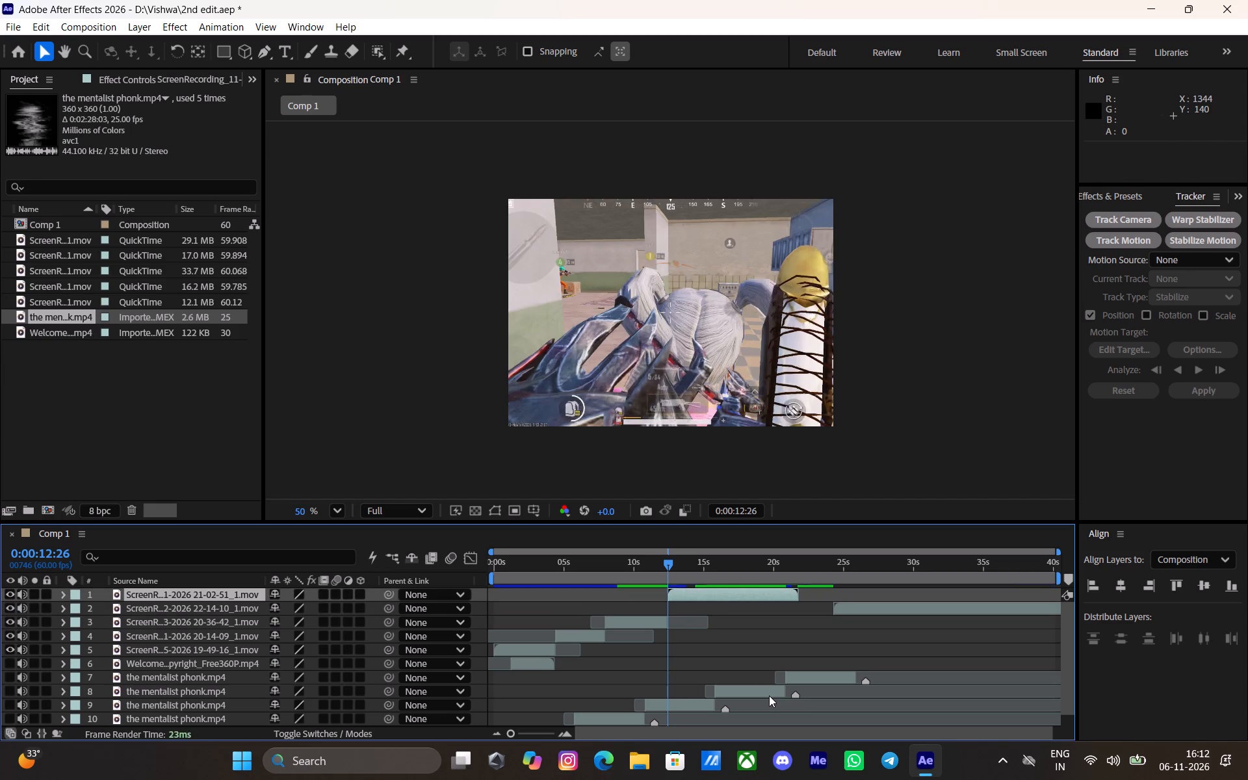
key("ctrl+bracketleft")
Preview the 21-02-51 gameplay layer, shift it about one second earlier, and trim its start to 0:00:12:26.
key("space")
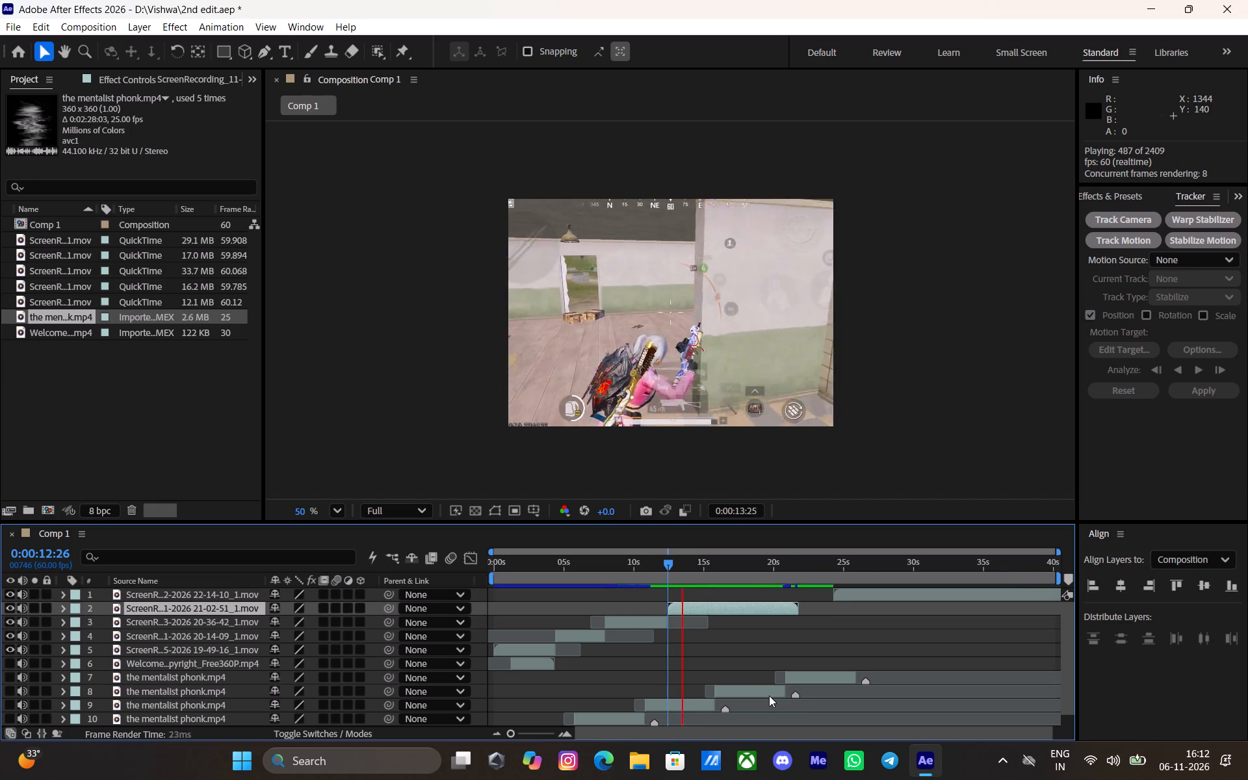
left_click(675, 568)
key("i")
left_click_drag(714, 608, 707, 612)
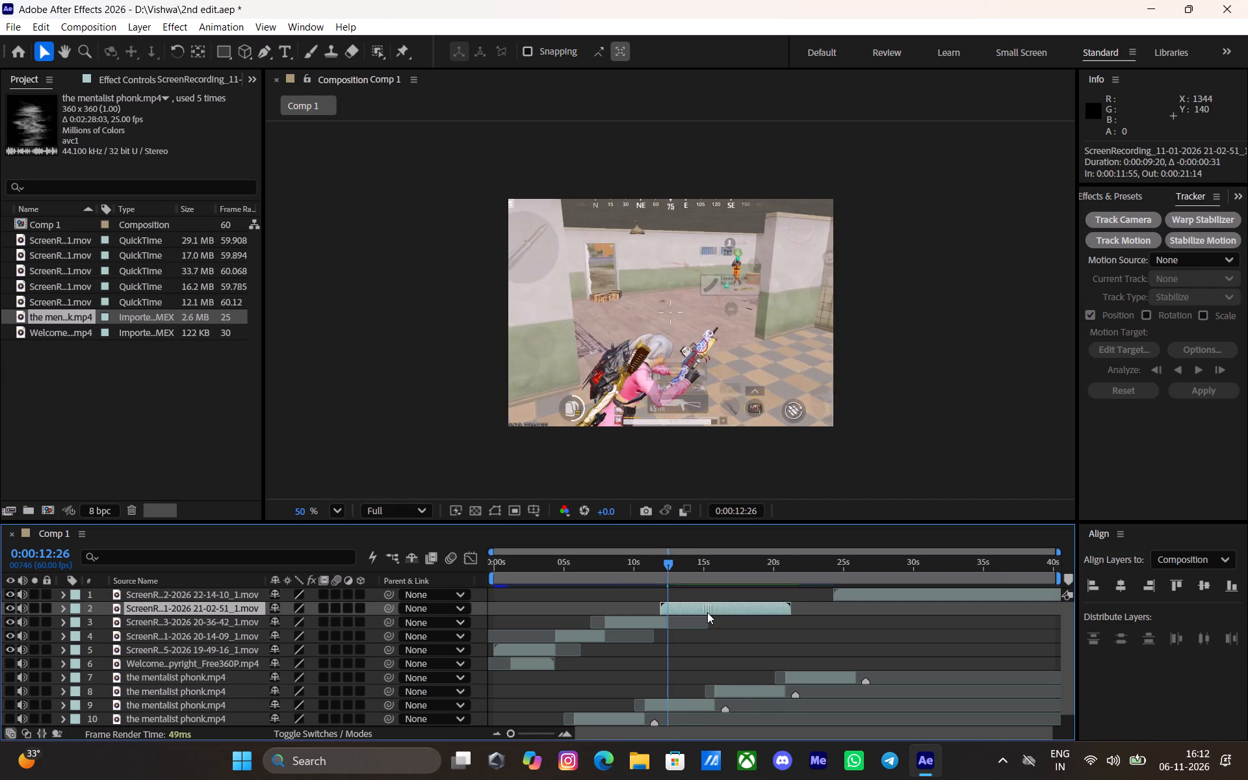
left_click_drag(707, 612, 700, 617)
key("alt+bracketleft")
Preview the trimmed 21-02-51 clip through to its end and save the project.
key("space")
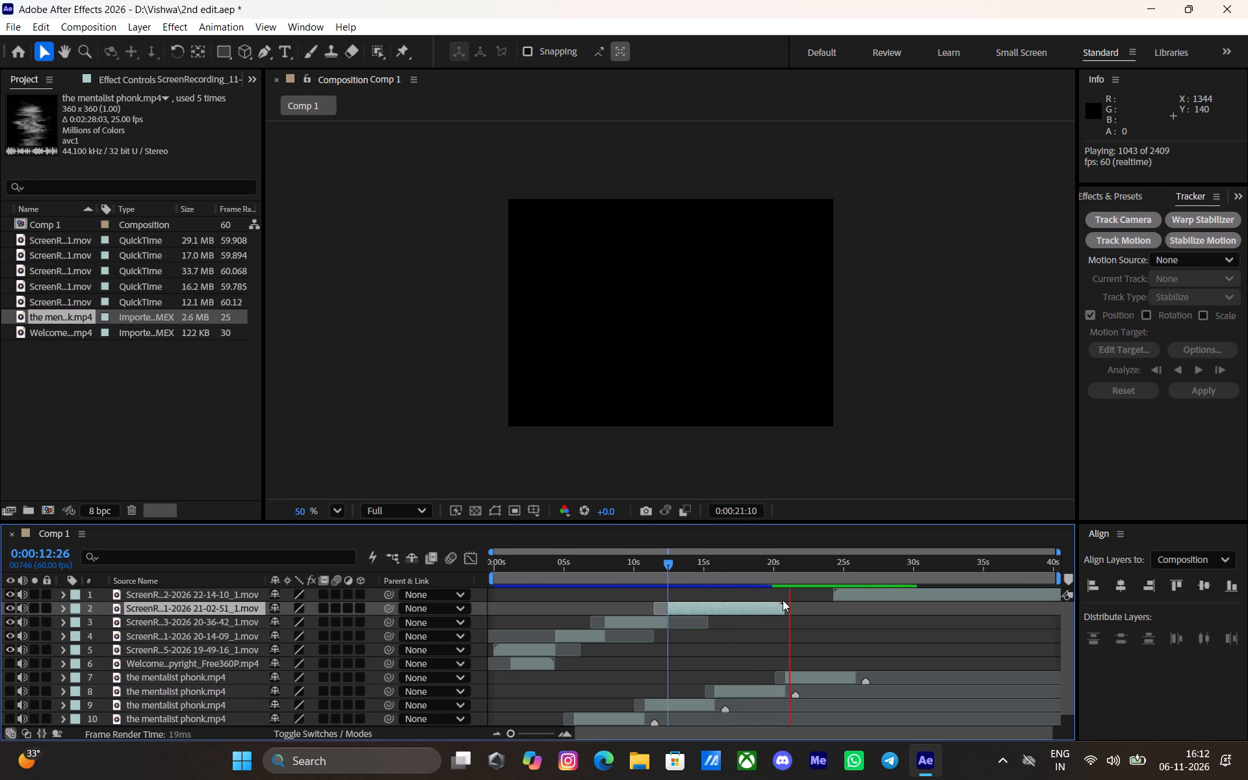
left_click(774, 567)
key("space")
key("ctrl+s")
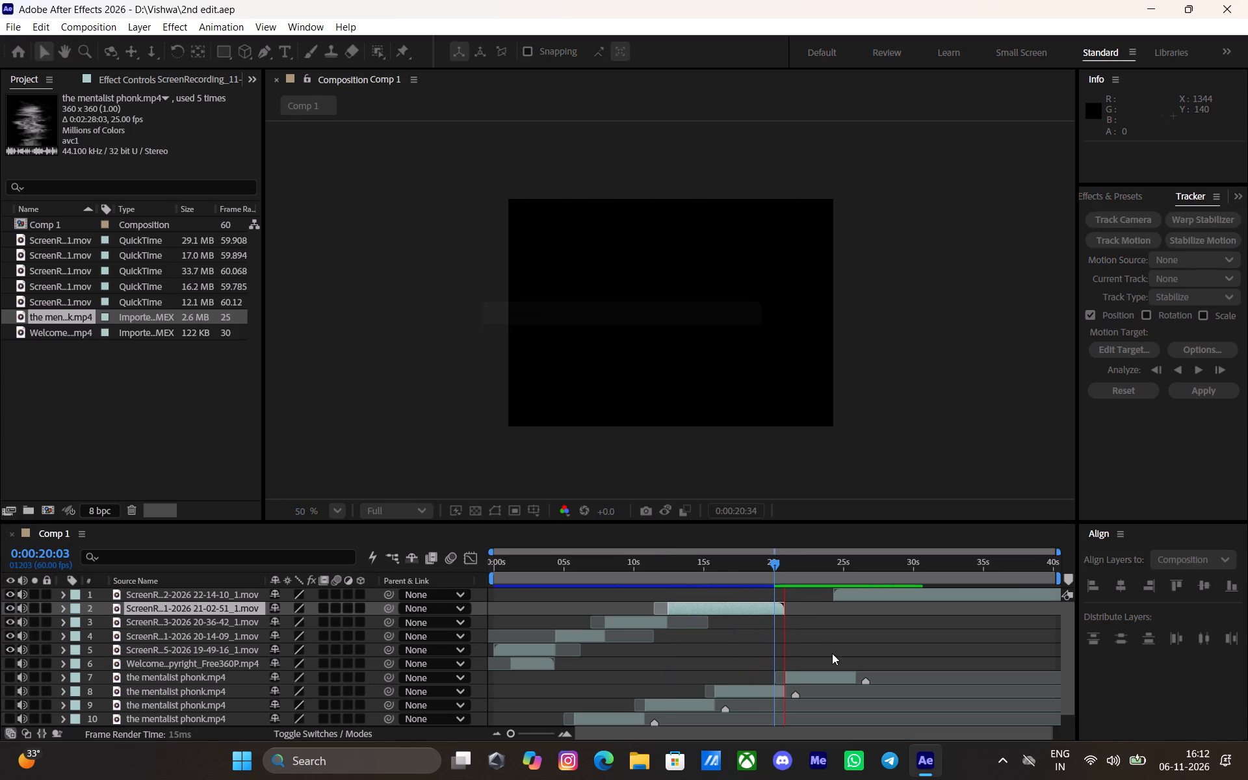
key("space")
key("u")
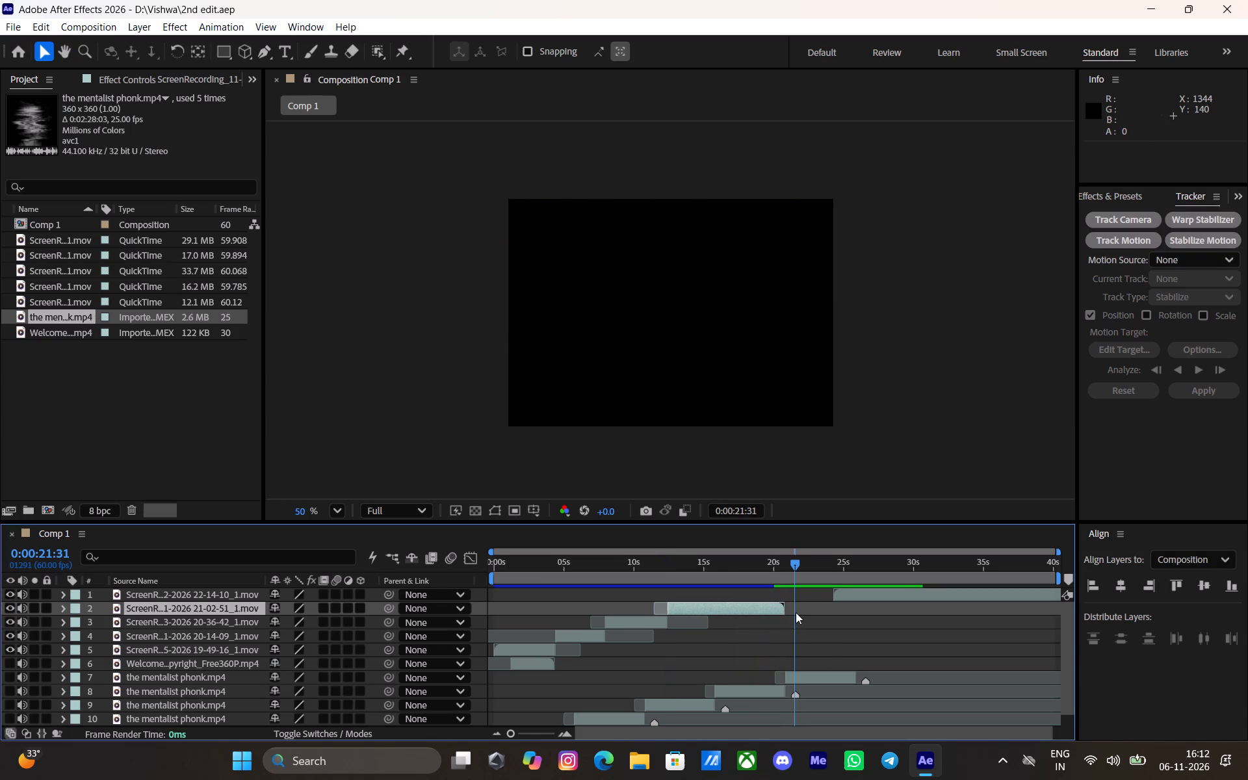
Start the 22-14-10 gameplay layer at 0:00:20:47, one frame after the 21-02-51 layer's last frame.
key("o")
left_click(848, 597)
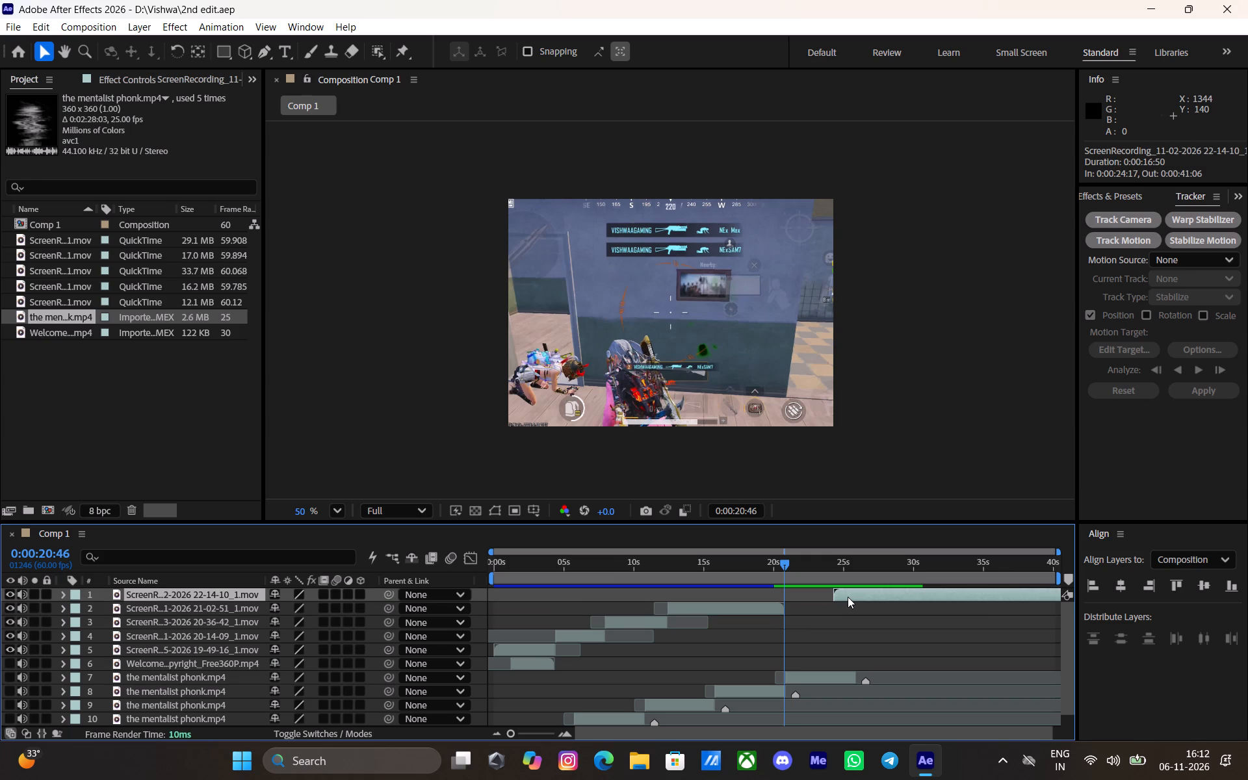
key("ctrl+Right")
key("ctrl+Up")
type("[")
Preview the 22-14-10 clip, shift its layer about 3.5 seconds earlier, and trim its start to 0:00:20:47.
key("space")
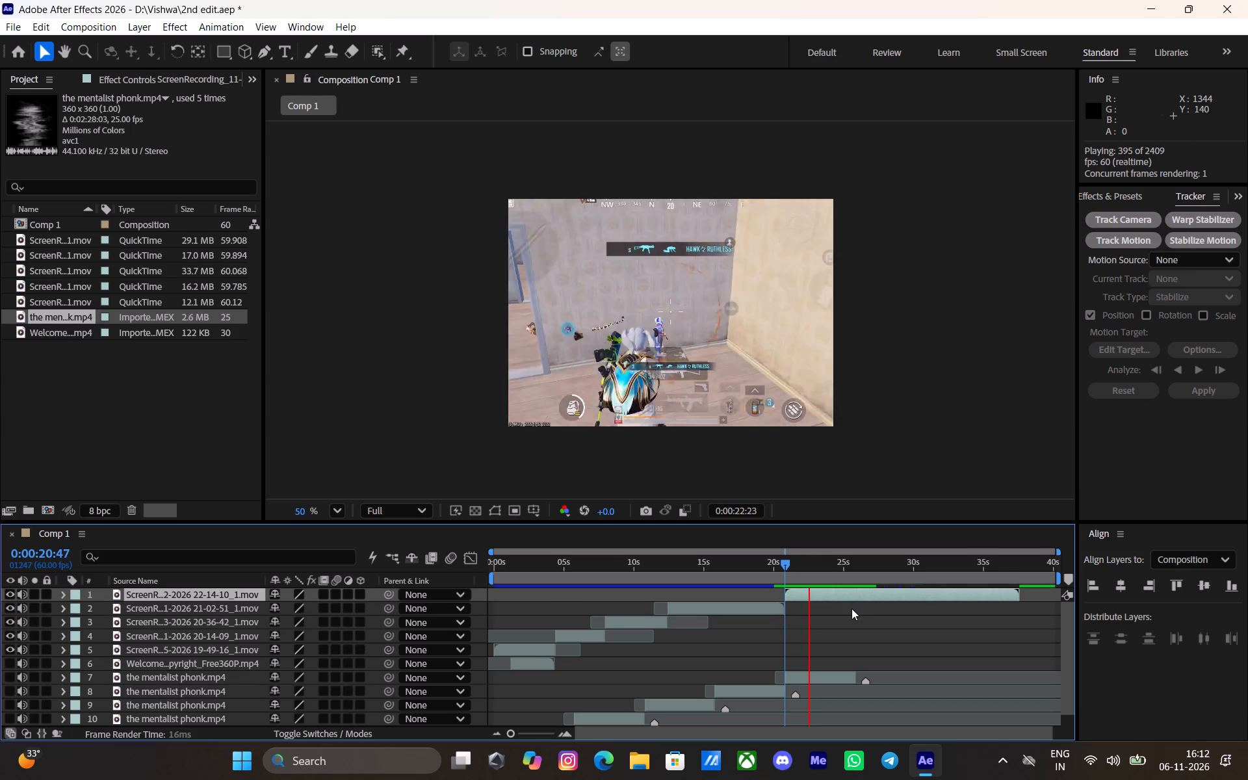
left_click(817, 647)
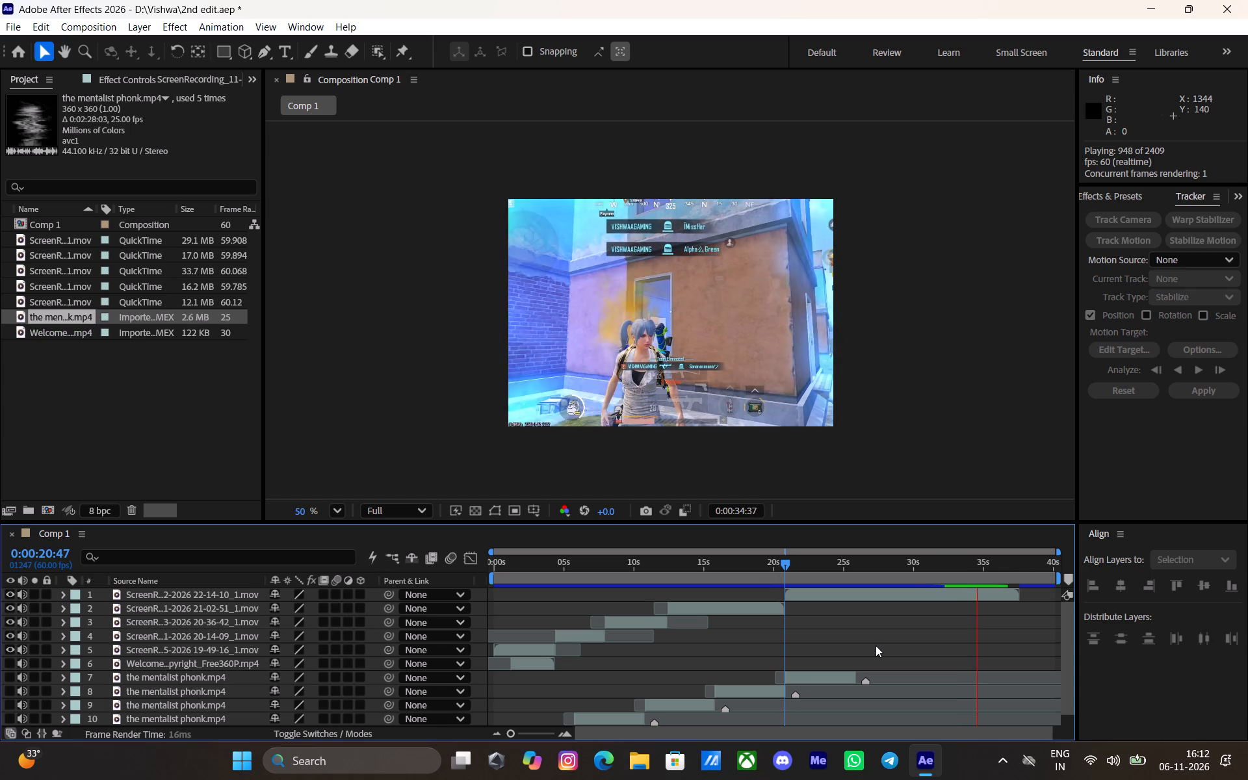
left_click(822, 567)
left_click(822, 567)
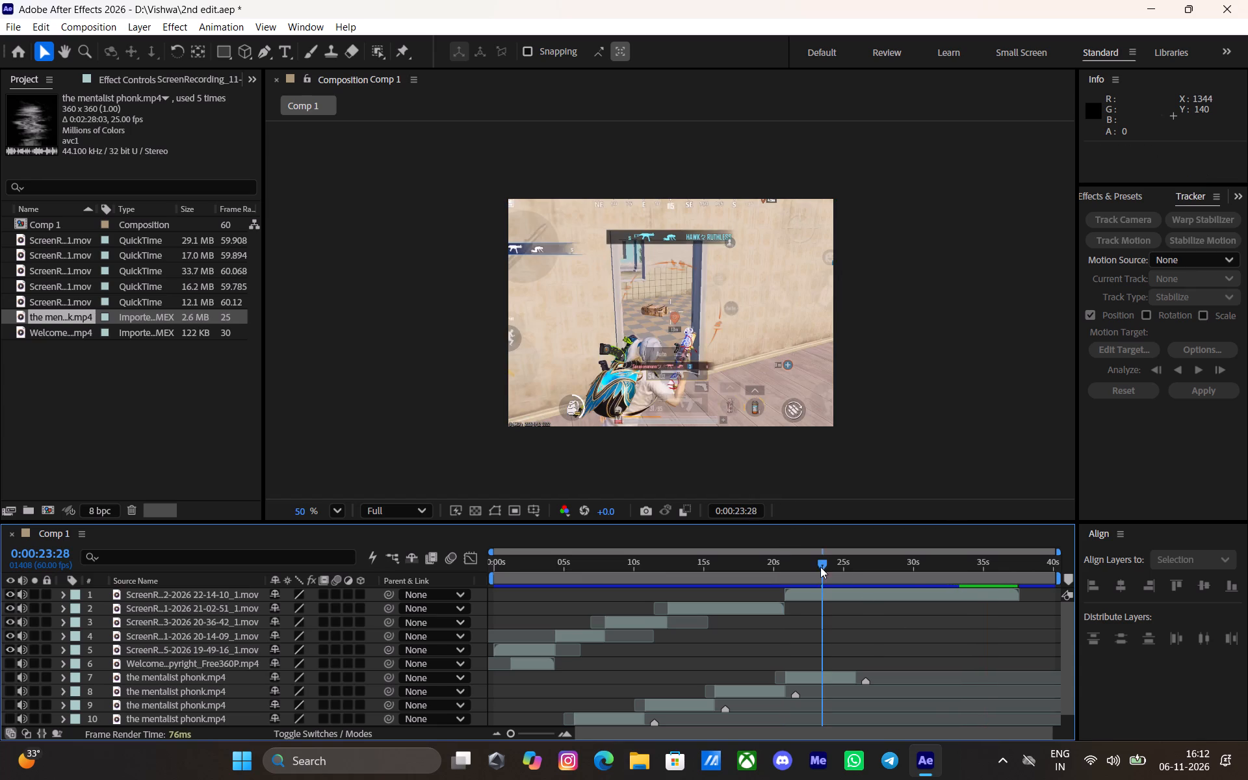
left_click(807, 599)
key("i")
left_click_drag(833, 597, 816, 607)
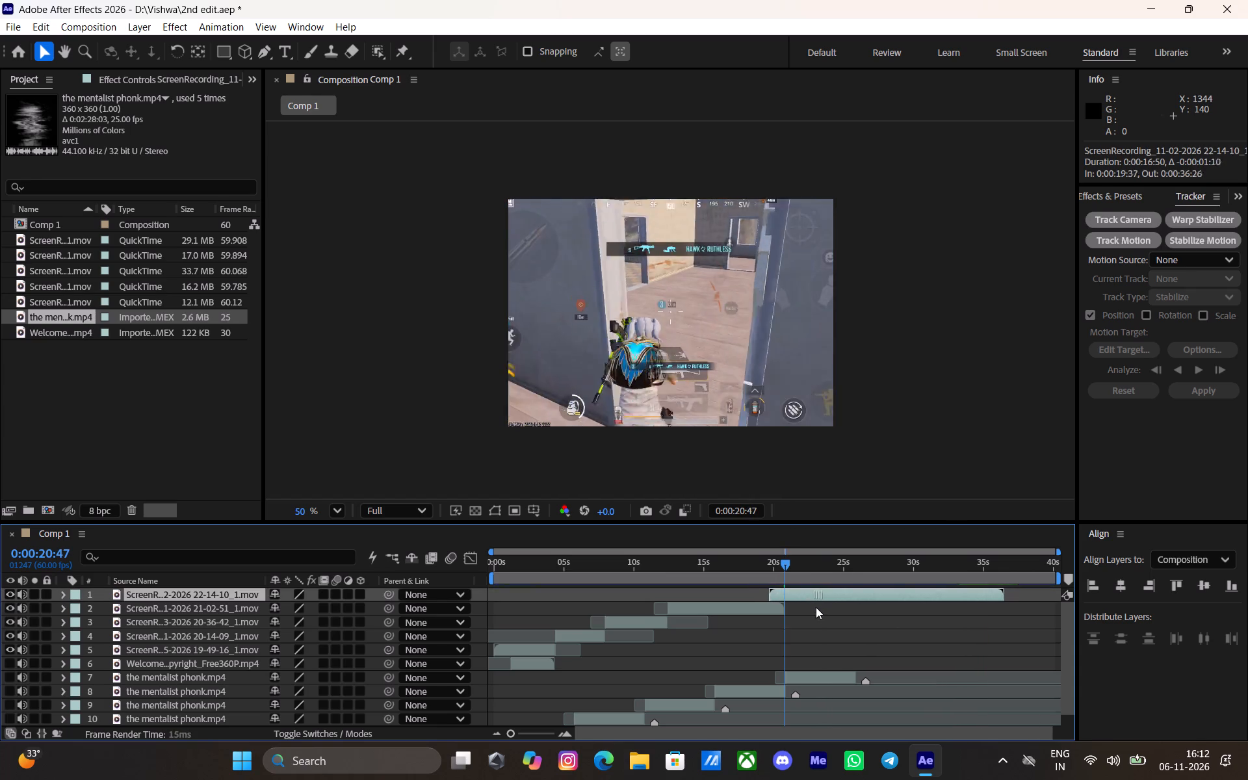
left_click_drag(816, 607, 769, 632)
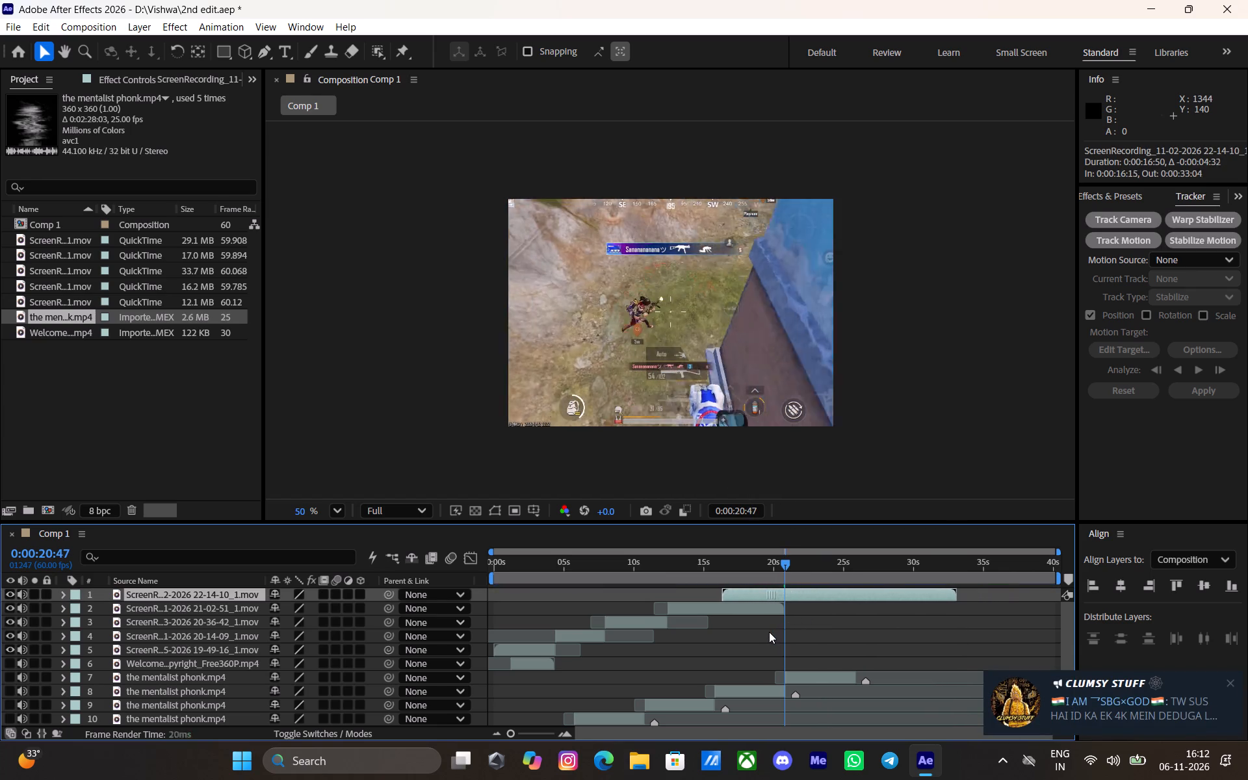
left_click_drag(769, 632, 783, 619)
key("alt+bracketleft")
Preview the 22-14-10 clip and place composition marker 1 at 0:00:30:41, where the second elimination banner shows.
key("space")
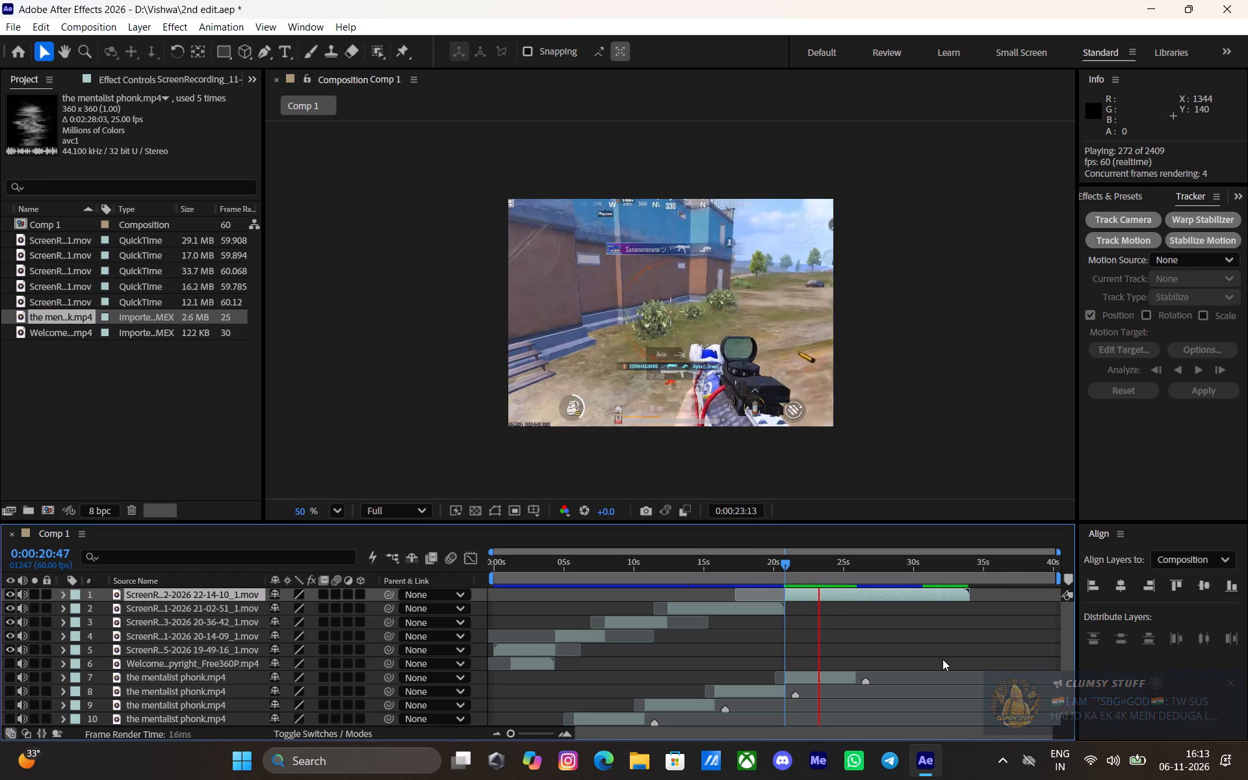
left_click(922, 641)
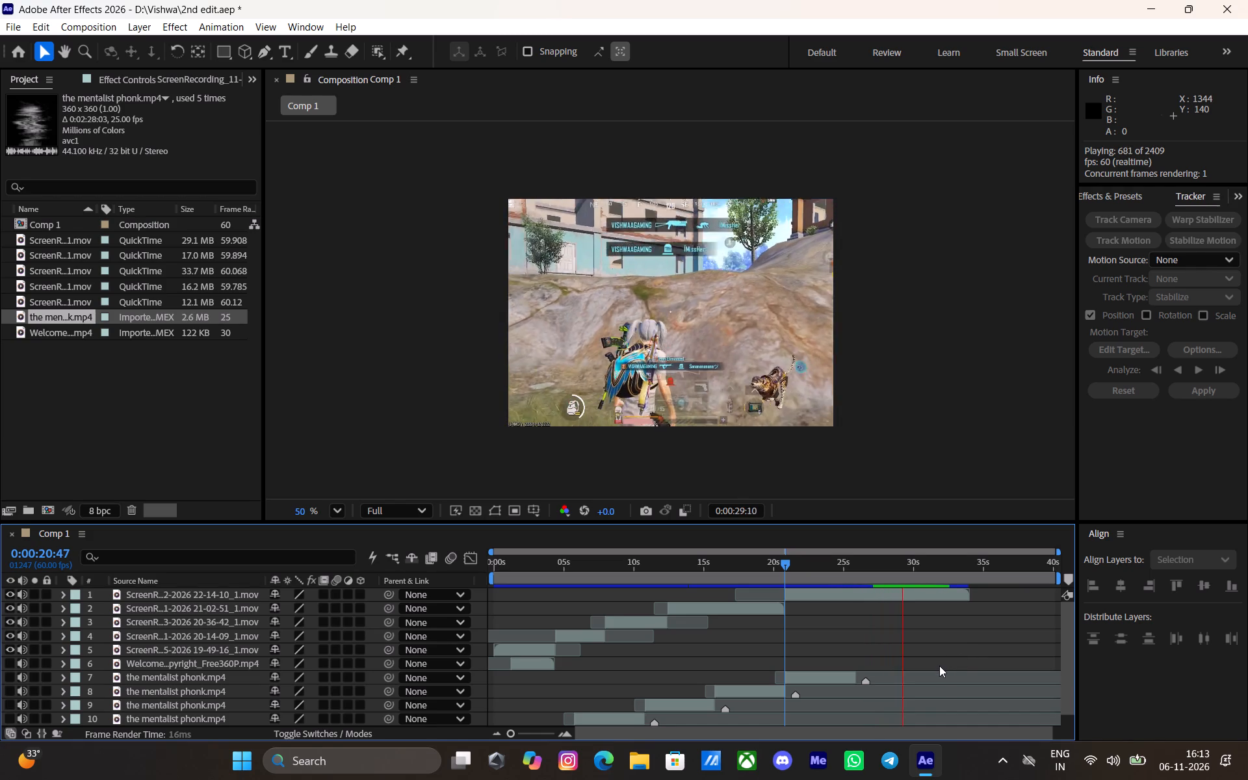
left_click(912, 574)
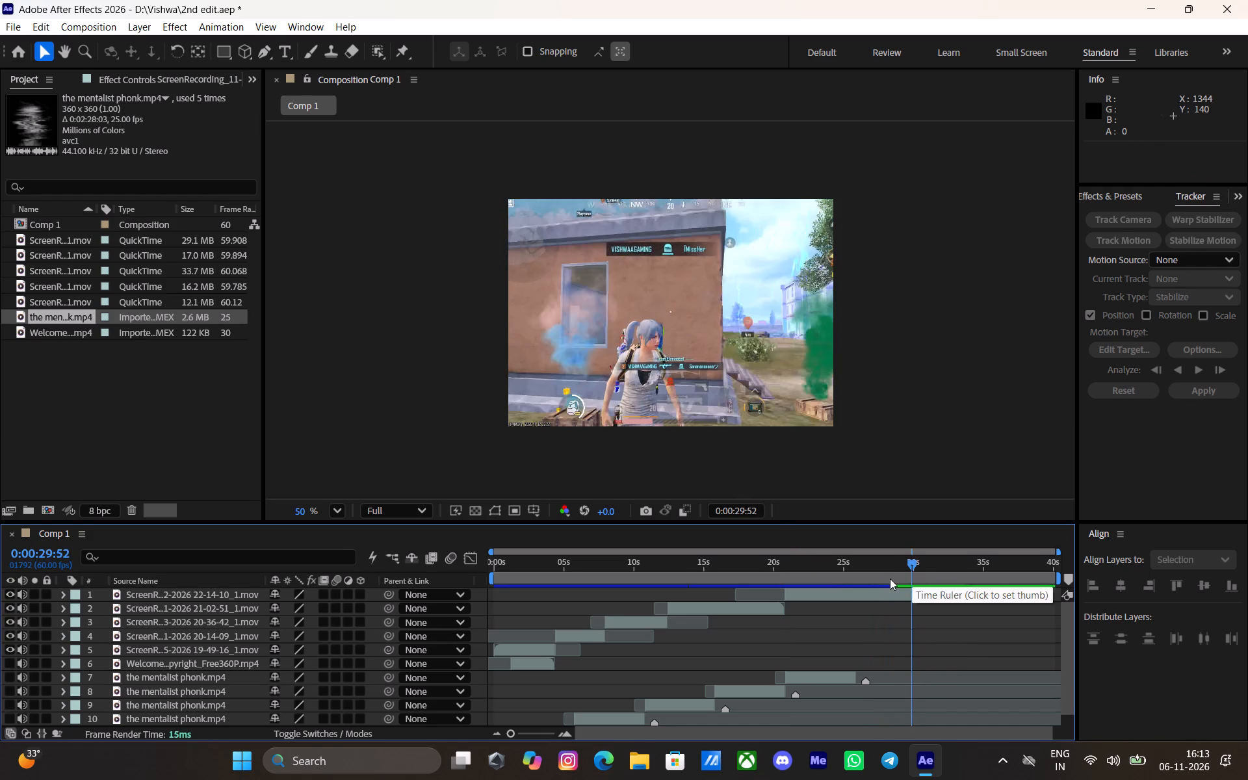
left_click(890, 578)
key("space")
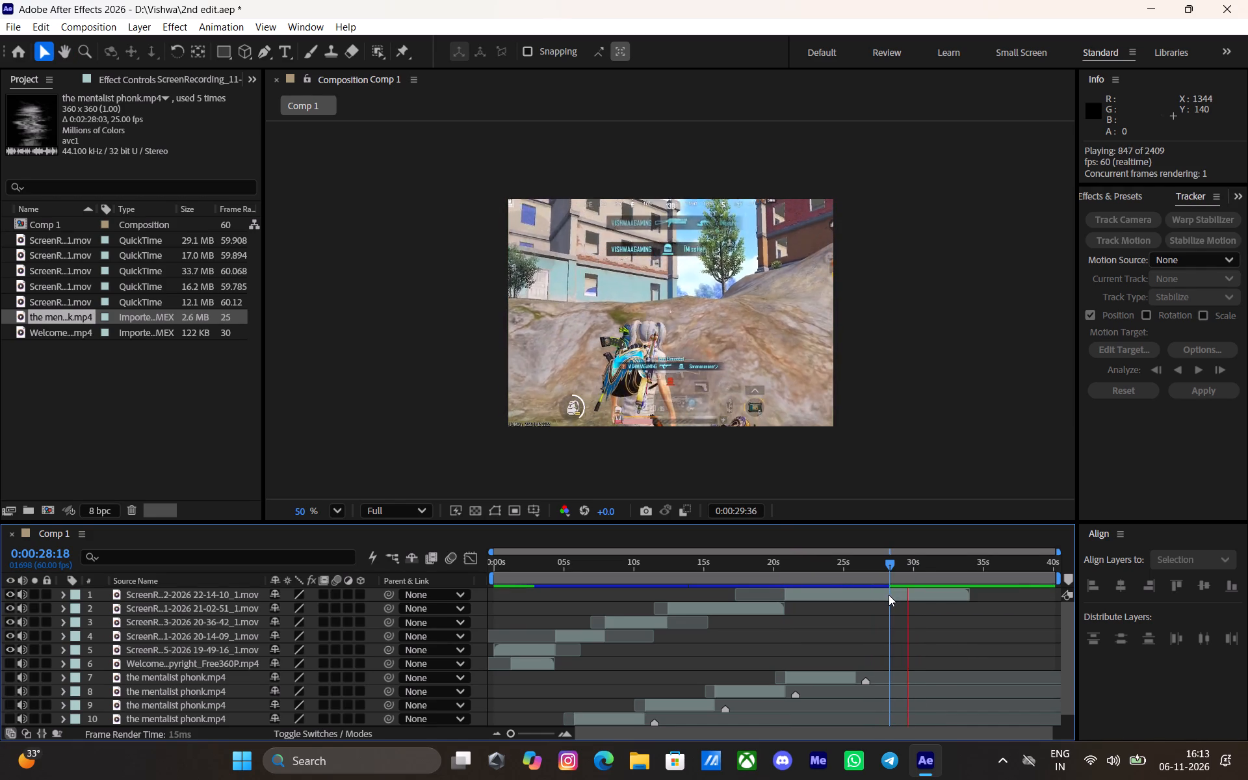
left_click_drag(913, 569, 917, 570)
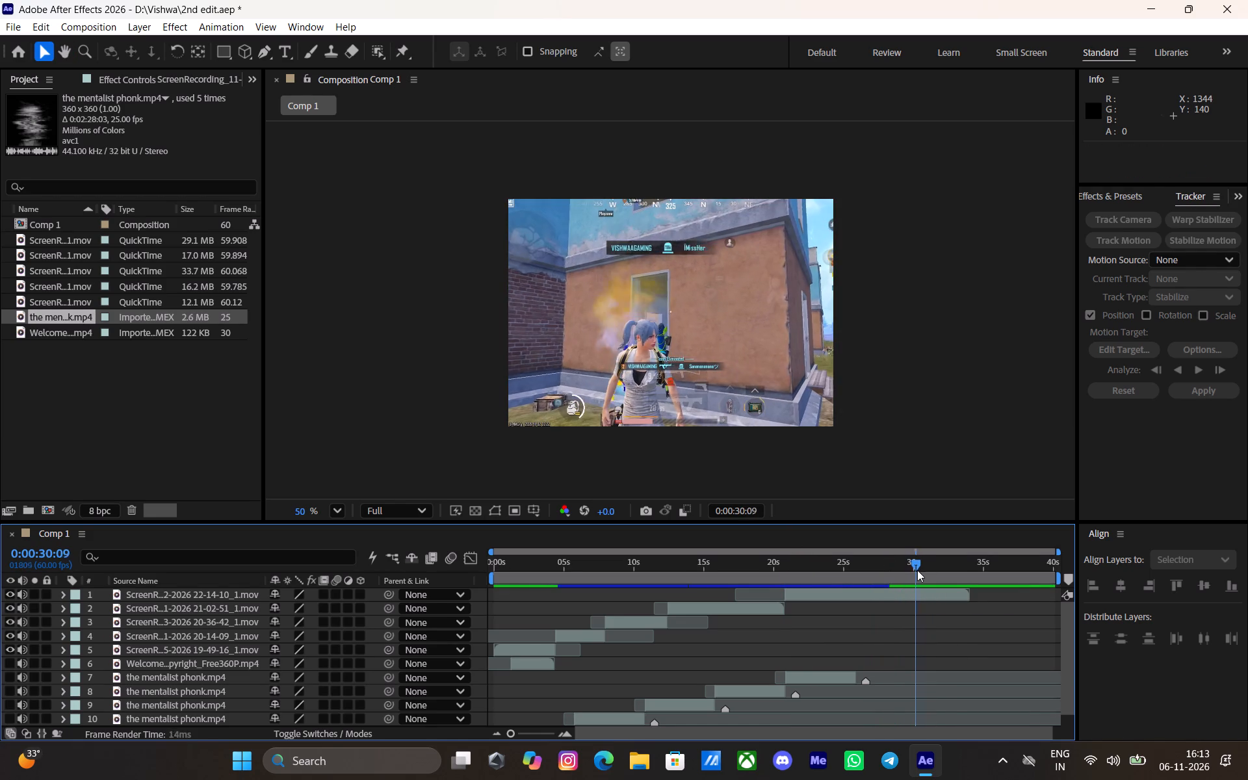
left_click_drag(917, 570, 923, 572)
left_click(1069, 577)
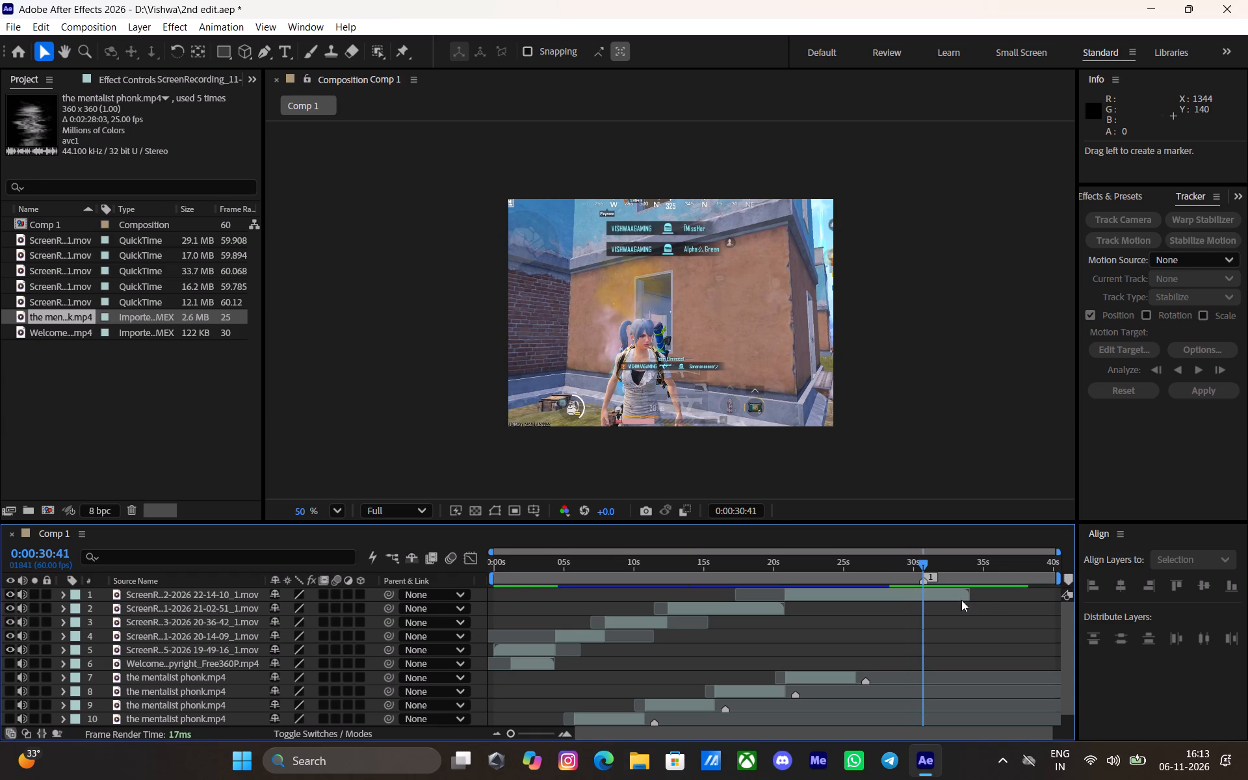
Split the 22-14-10 layer at 0:00:30:41 and apply Freeze Frame to the second part.
left_click(937, 596)
key("ctrl+shift+d")
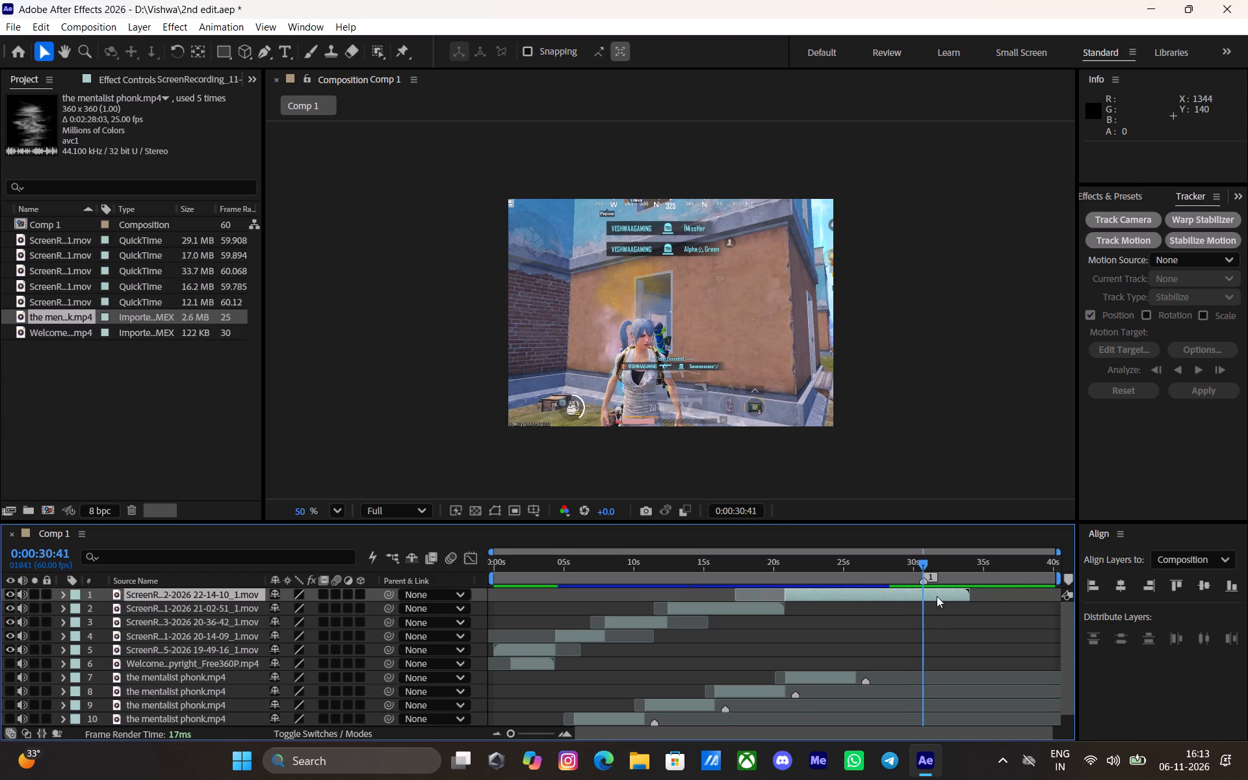
right_click(939, 595)
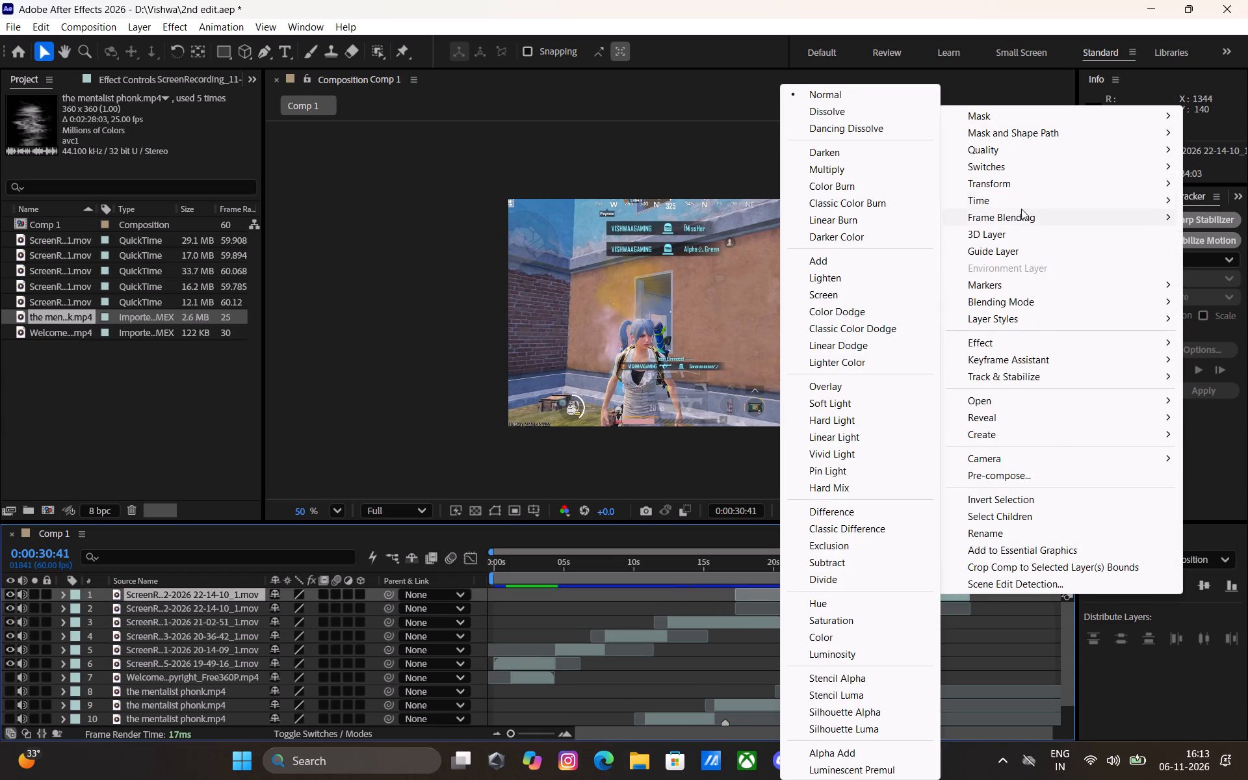
left_click(887, 257)
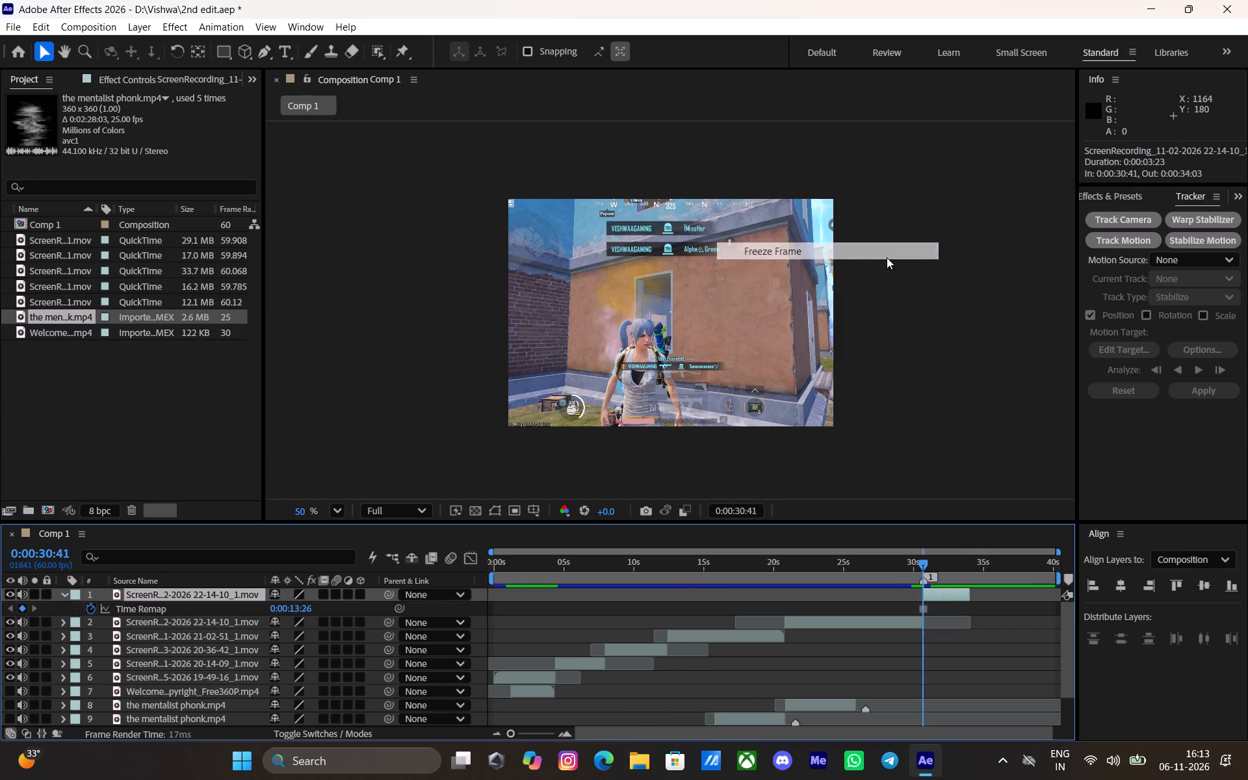
Extend the frozen segment's end to about 0:00:37:30, mute its audio, and preview it.
left_click_drag(972, 597, 1022, 599)
left_click(22, 592)
key("space")
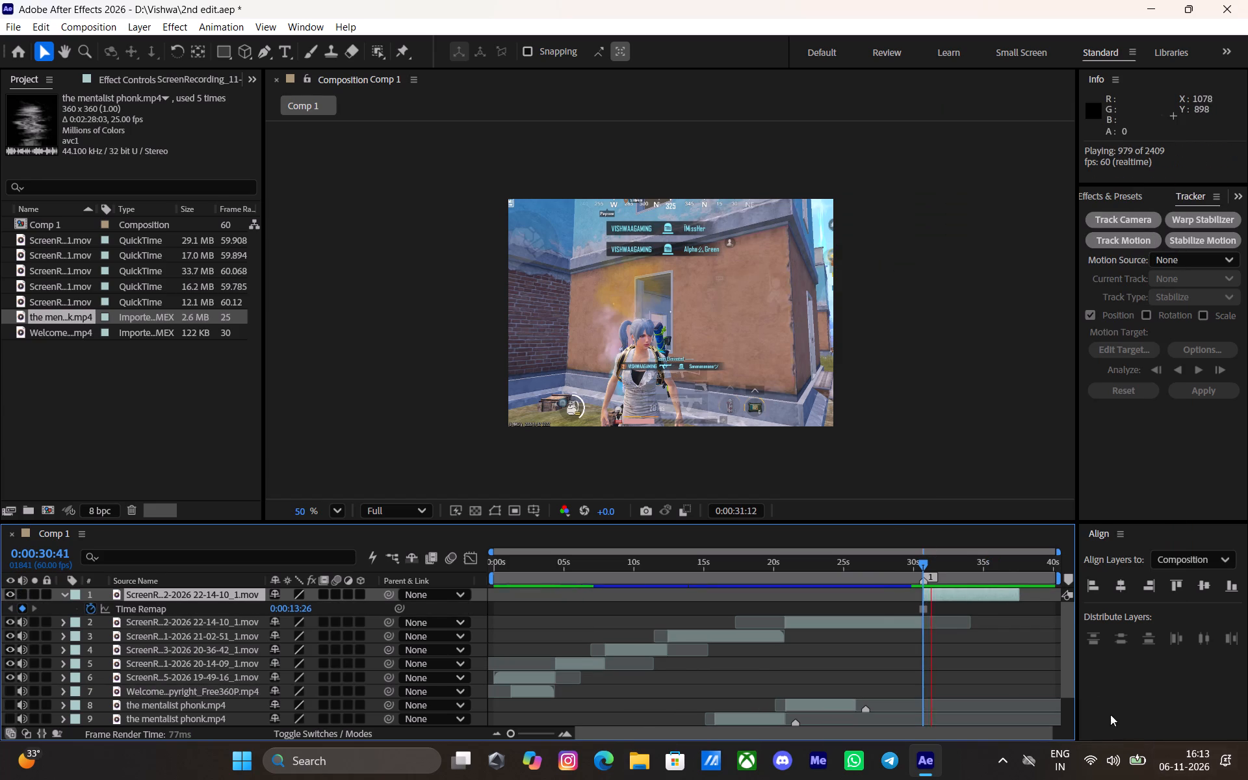
Duplicate the last mentalist phonk layer and start the copy at 0:00:25:53, where the original ends.
left_click(859, 572)
left_click(827, 704)
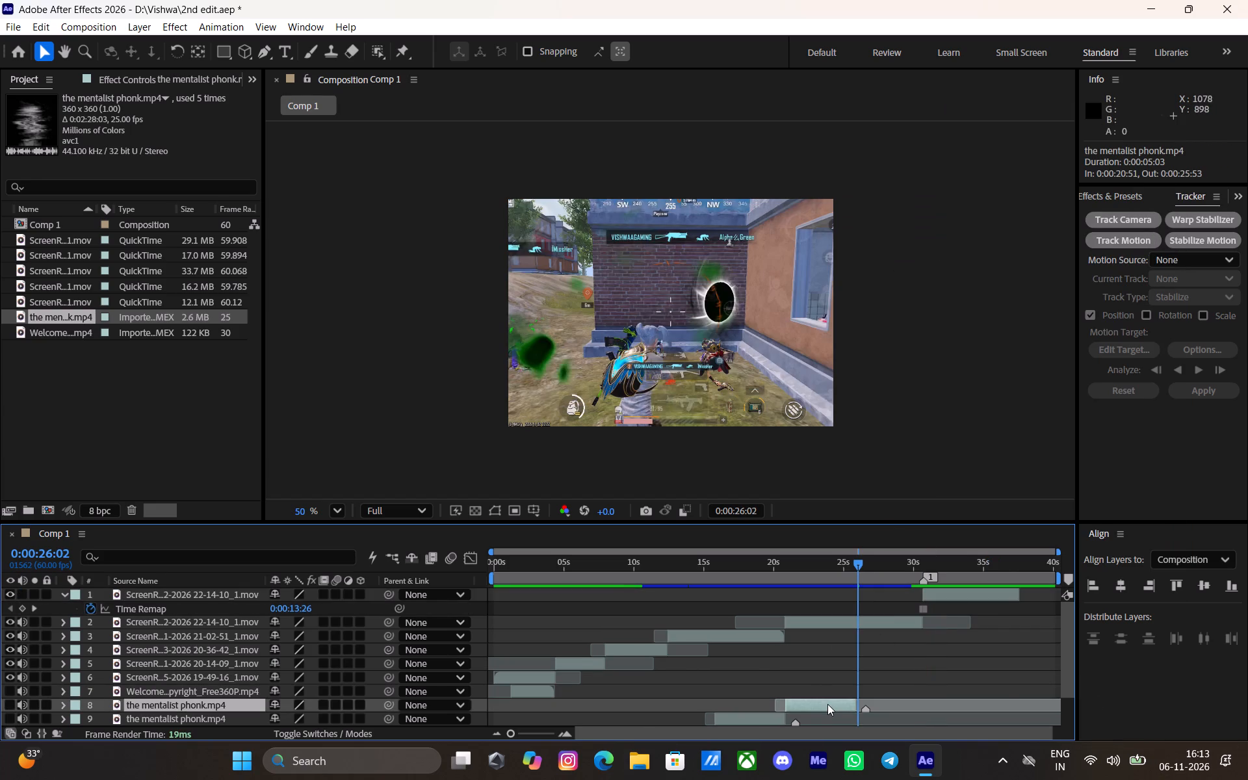
key("ctrl+d")
left_click(838, 719)
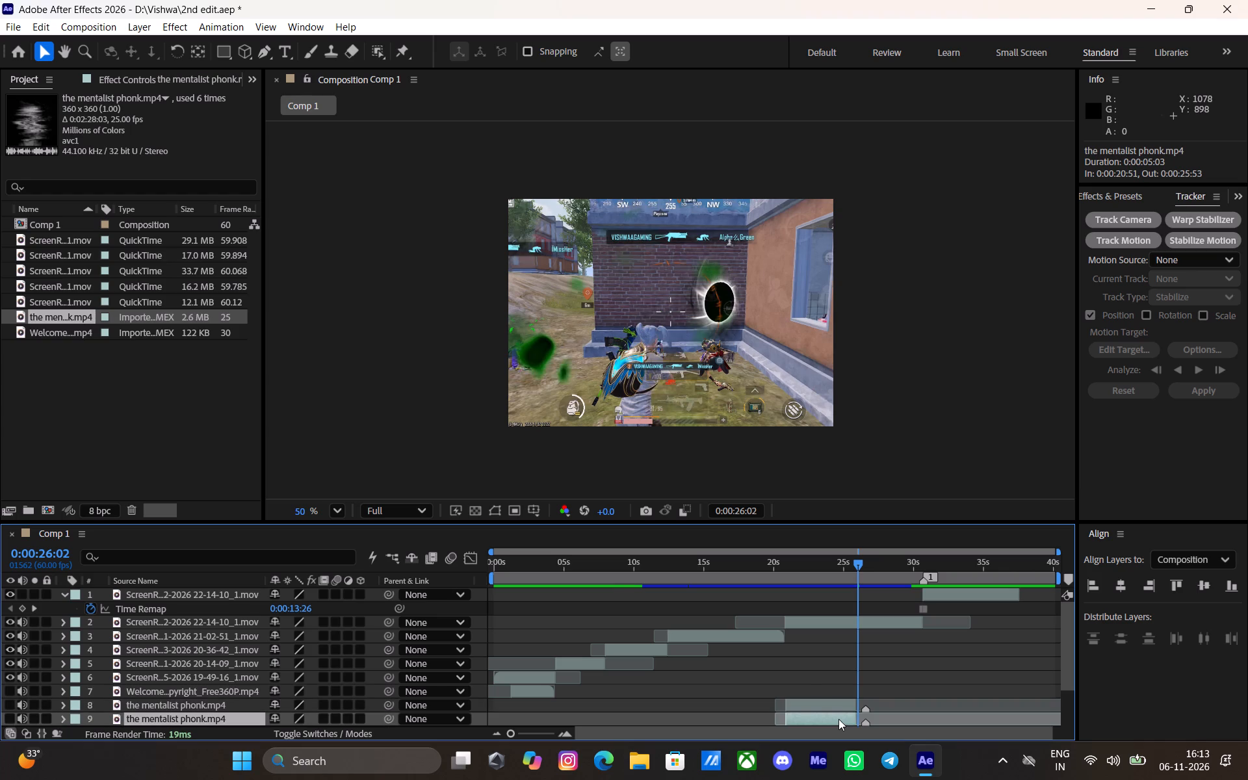
key("o")
left_click(843, 702)
key("bracketleft")
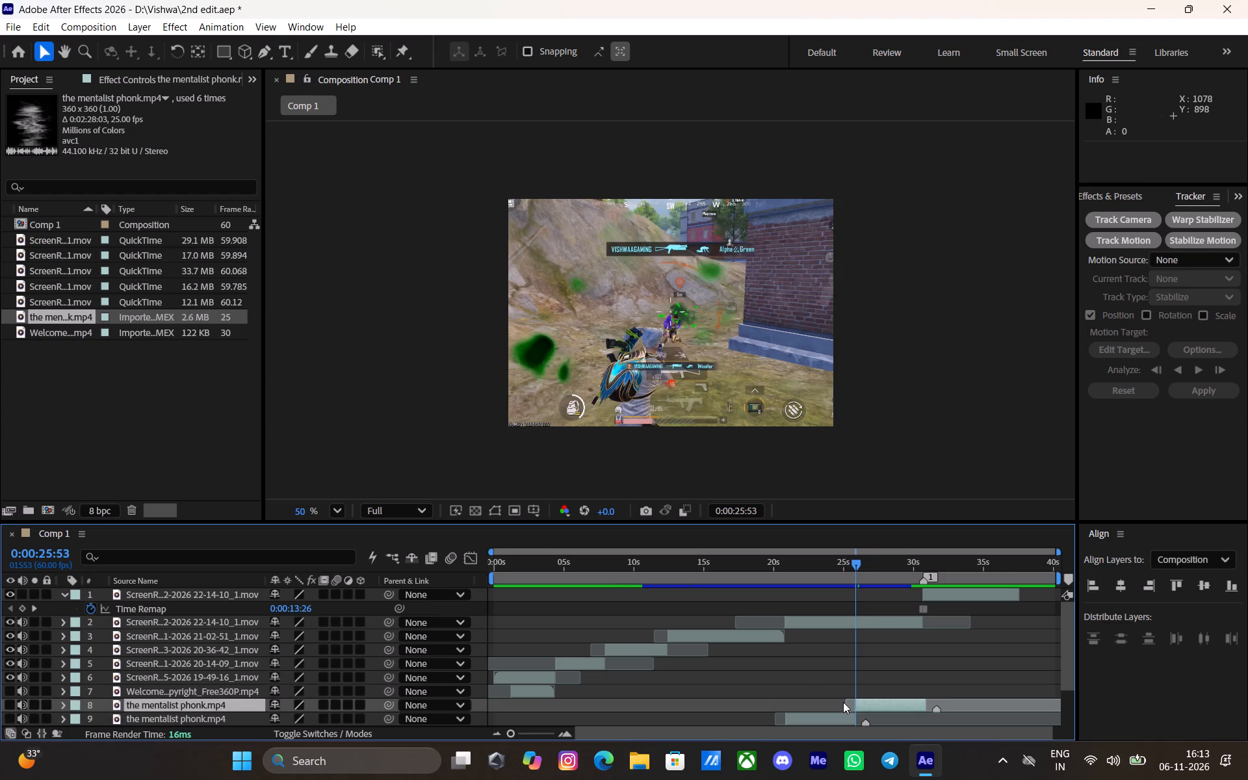
Preview the duplicated music from 0:00:29:38 into the freeze frame.
left_click(907, 568)
key("space")
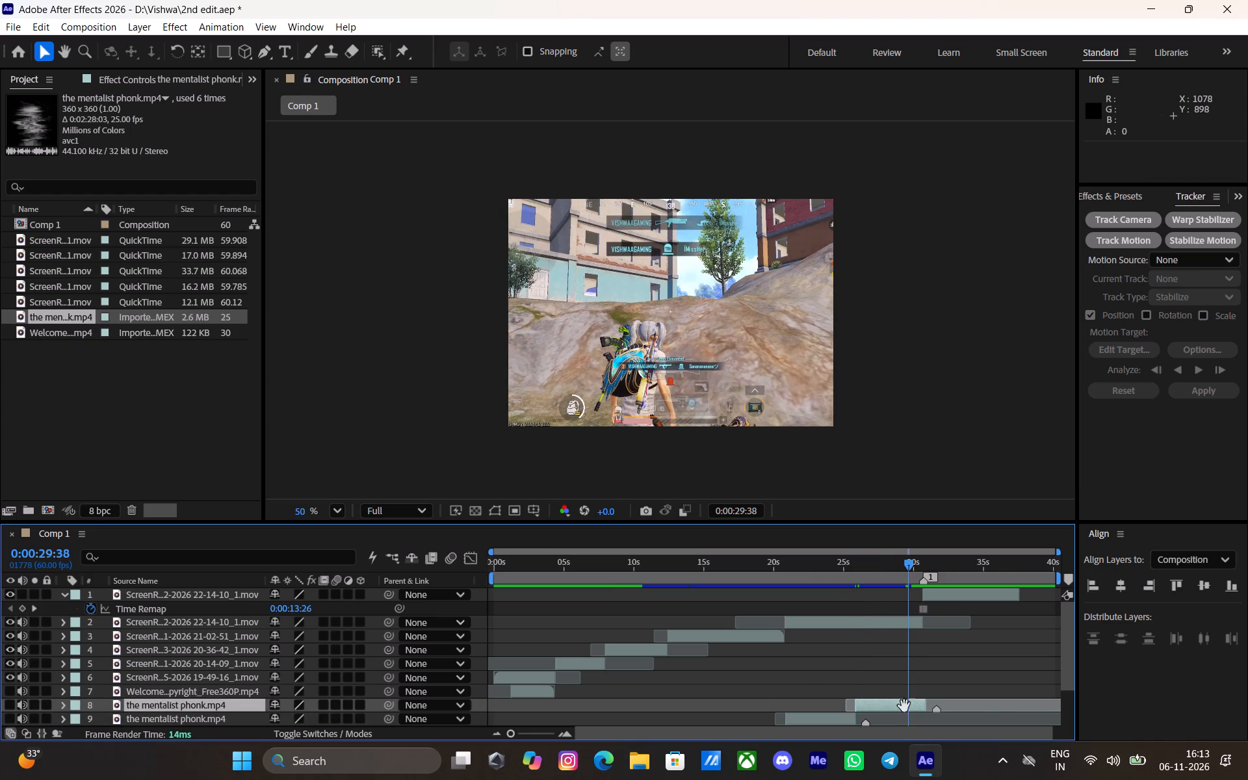
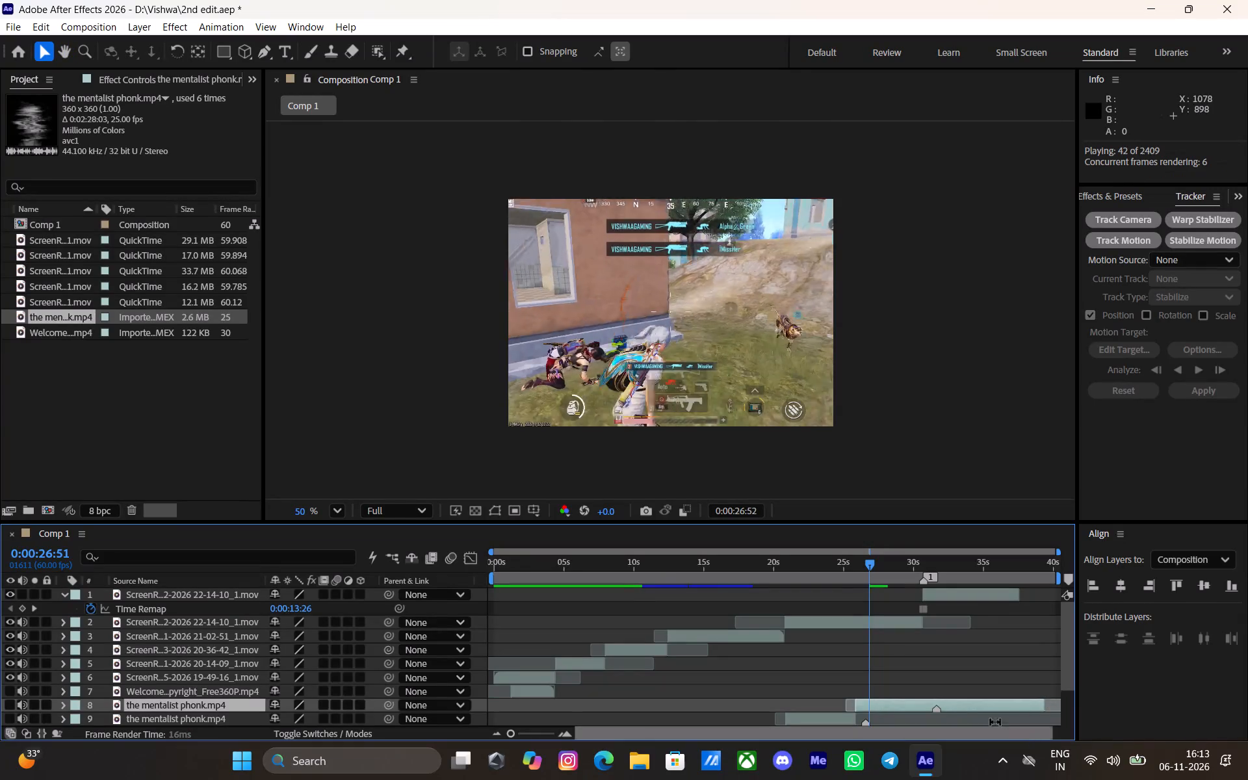
Preview the transition into the freeze frame from 0:00:29:52.
left_click(974, 643)
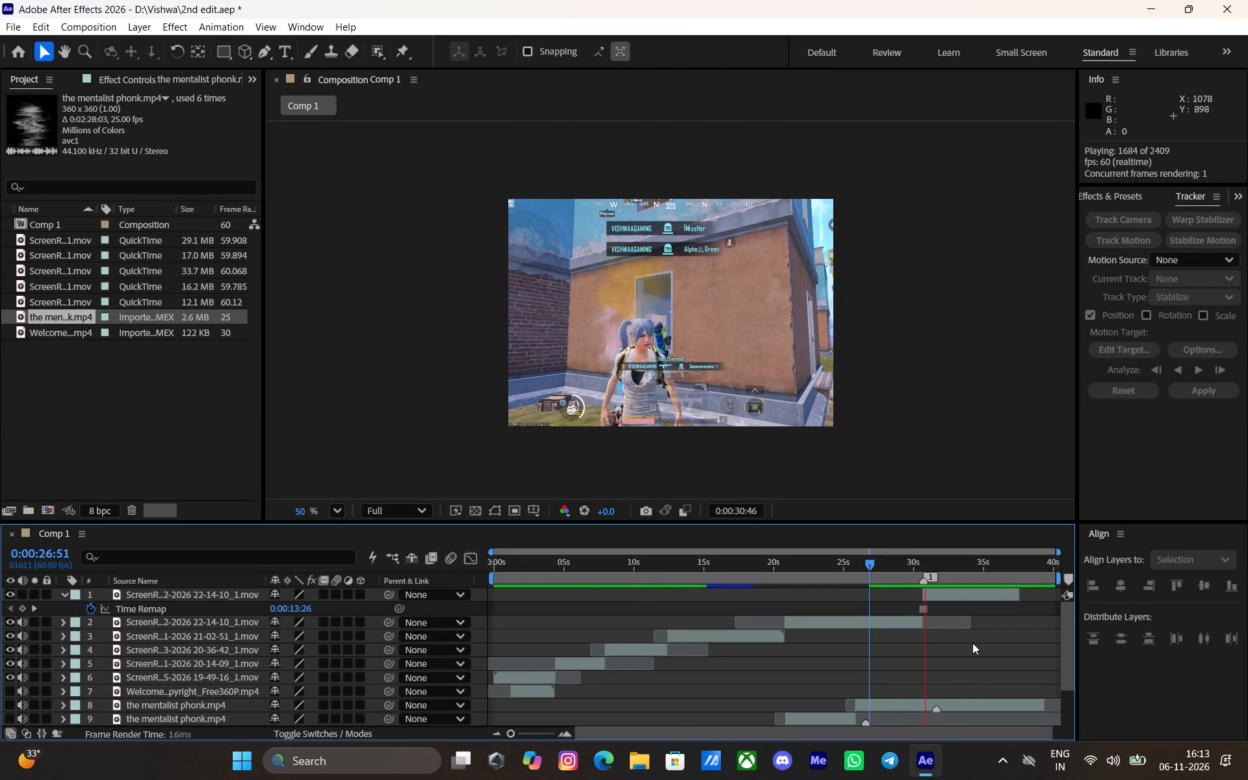
left_click(912, 571)
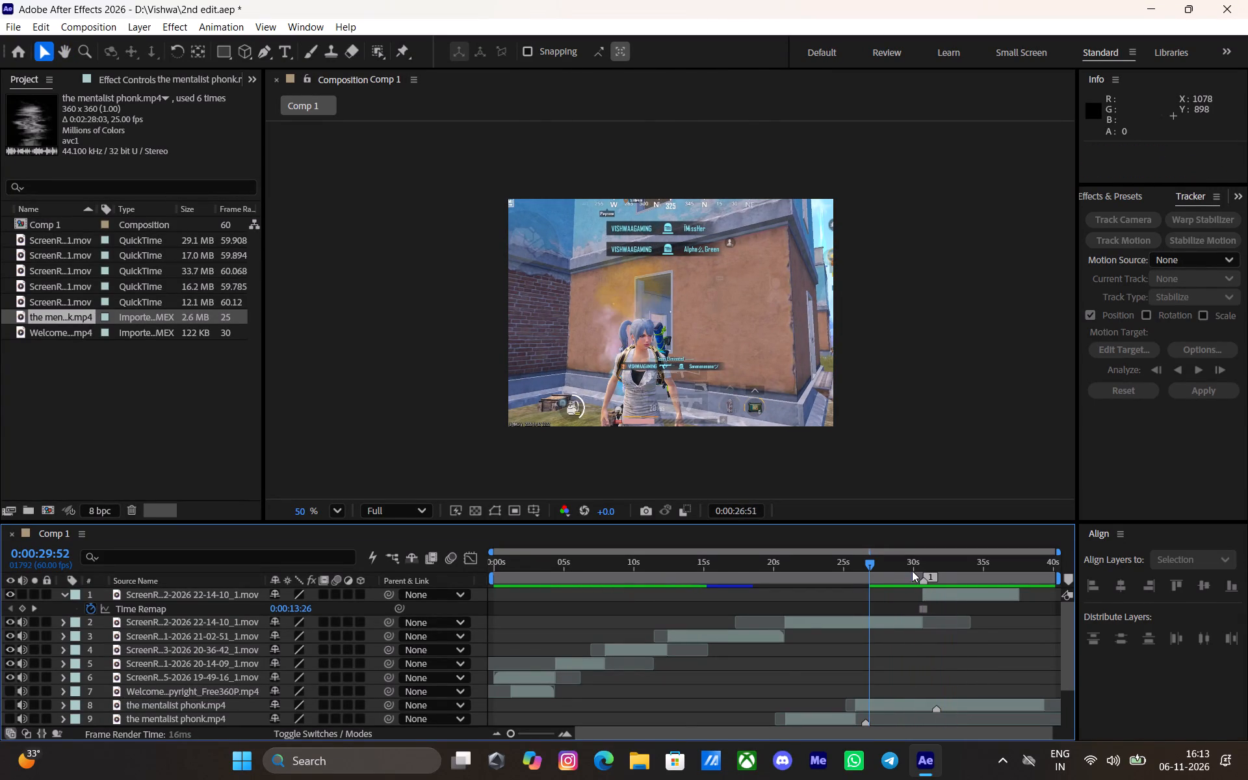
key("space")
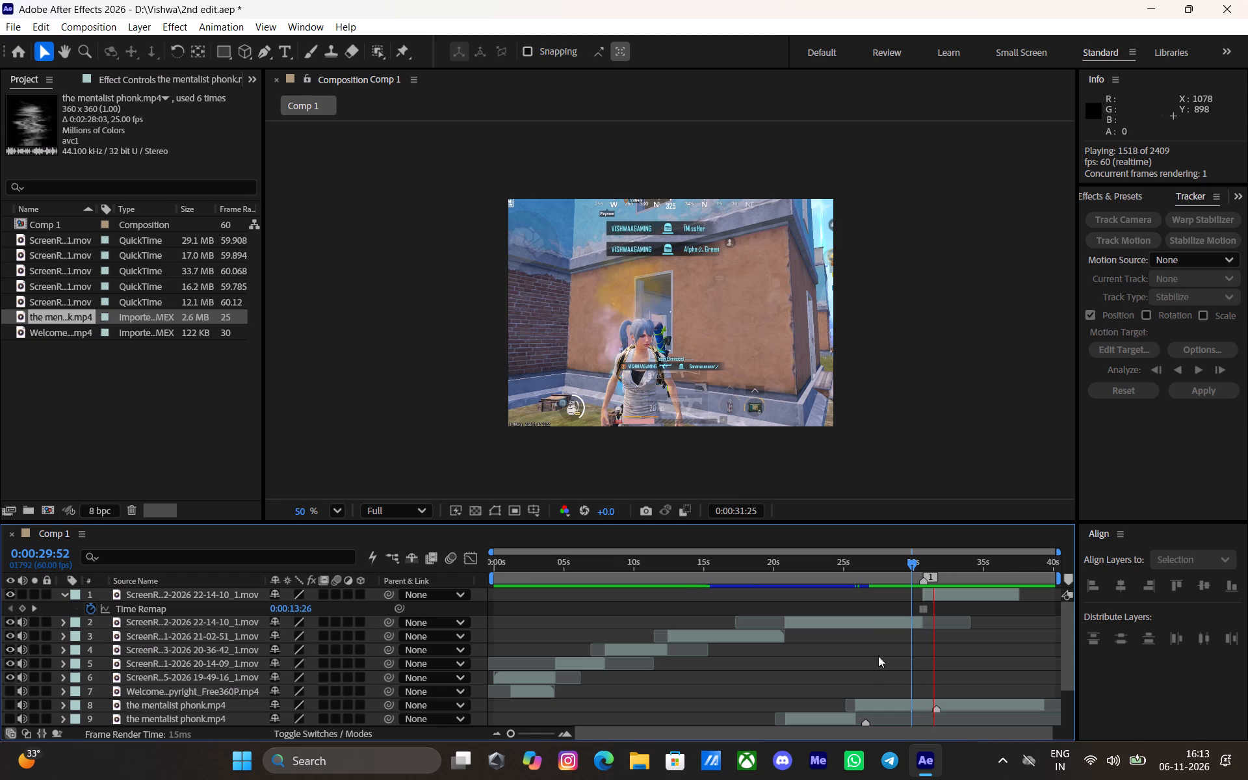
scroll(983, 569, "down", 2)
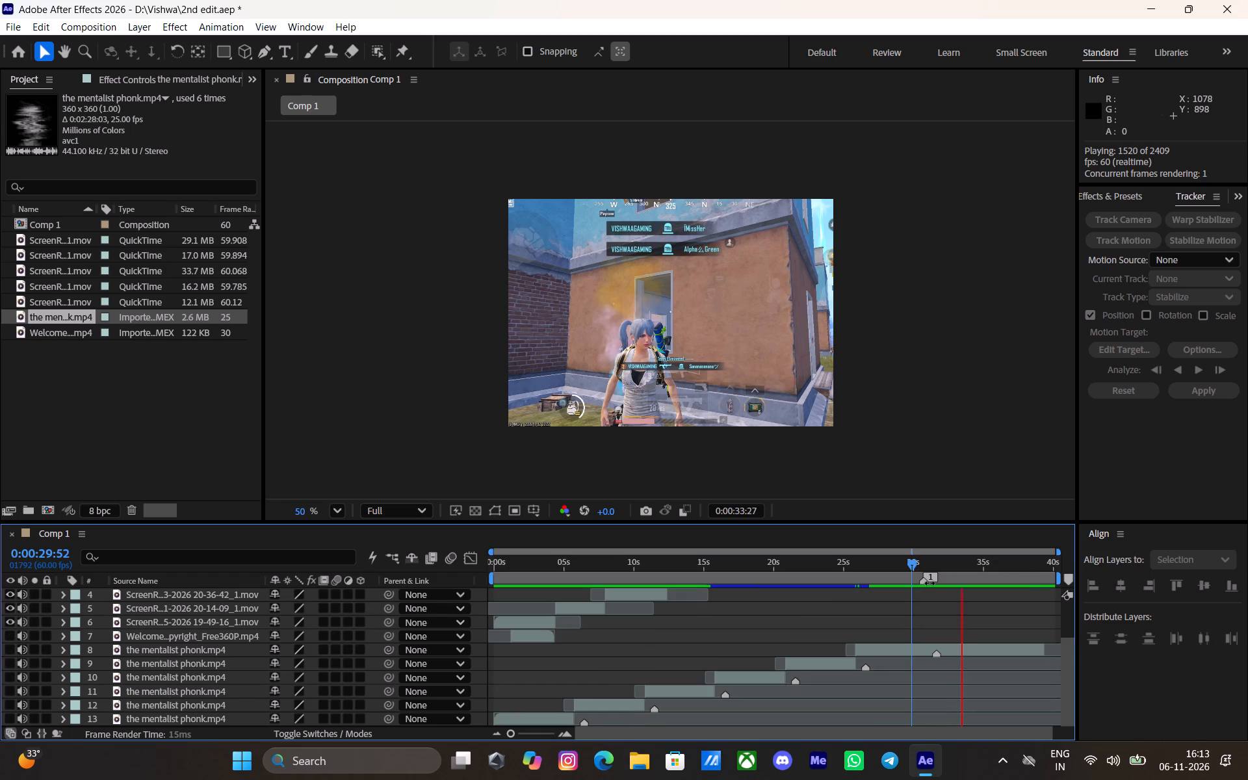
Move the last mentalist phonk layer about one second earlier so its marker meets the freeze frame's start at 0:00:30:41.
left_click(920, 565)
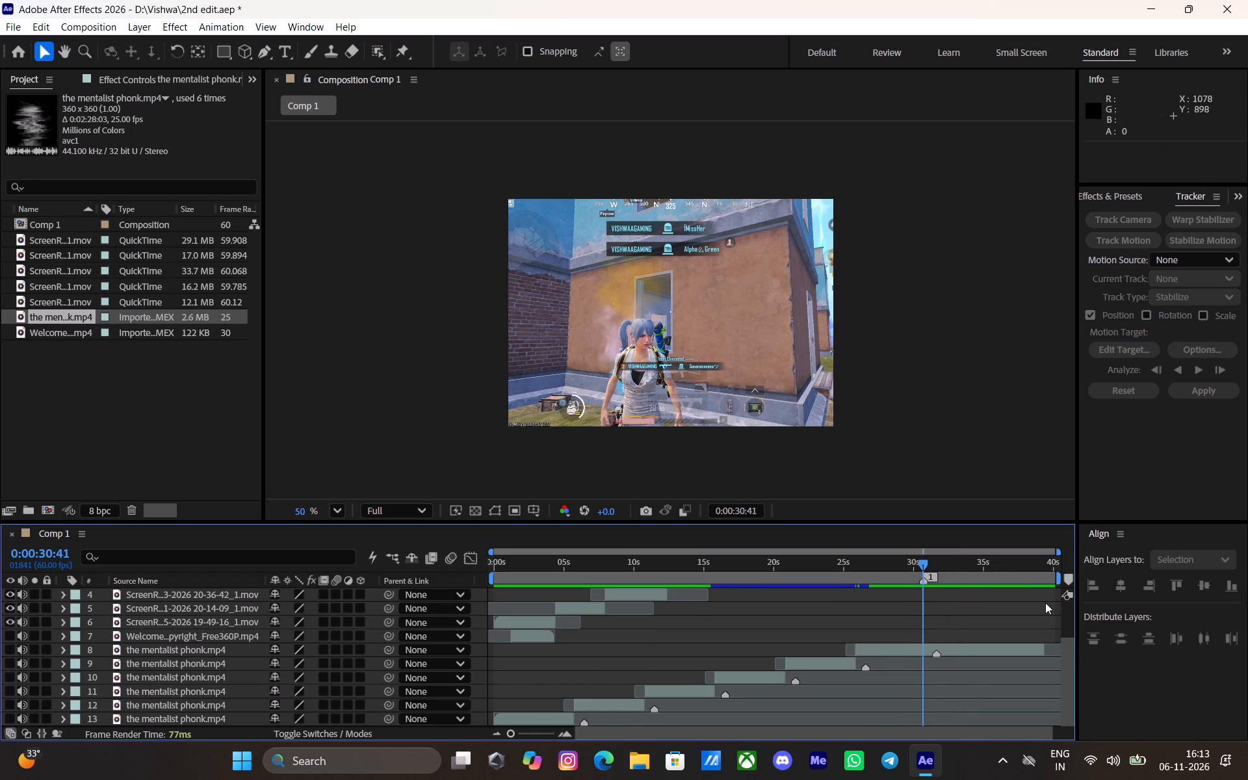
key("ctrl+Left")
key("ctrl+Right")
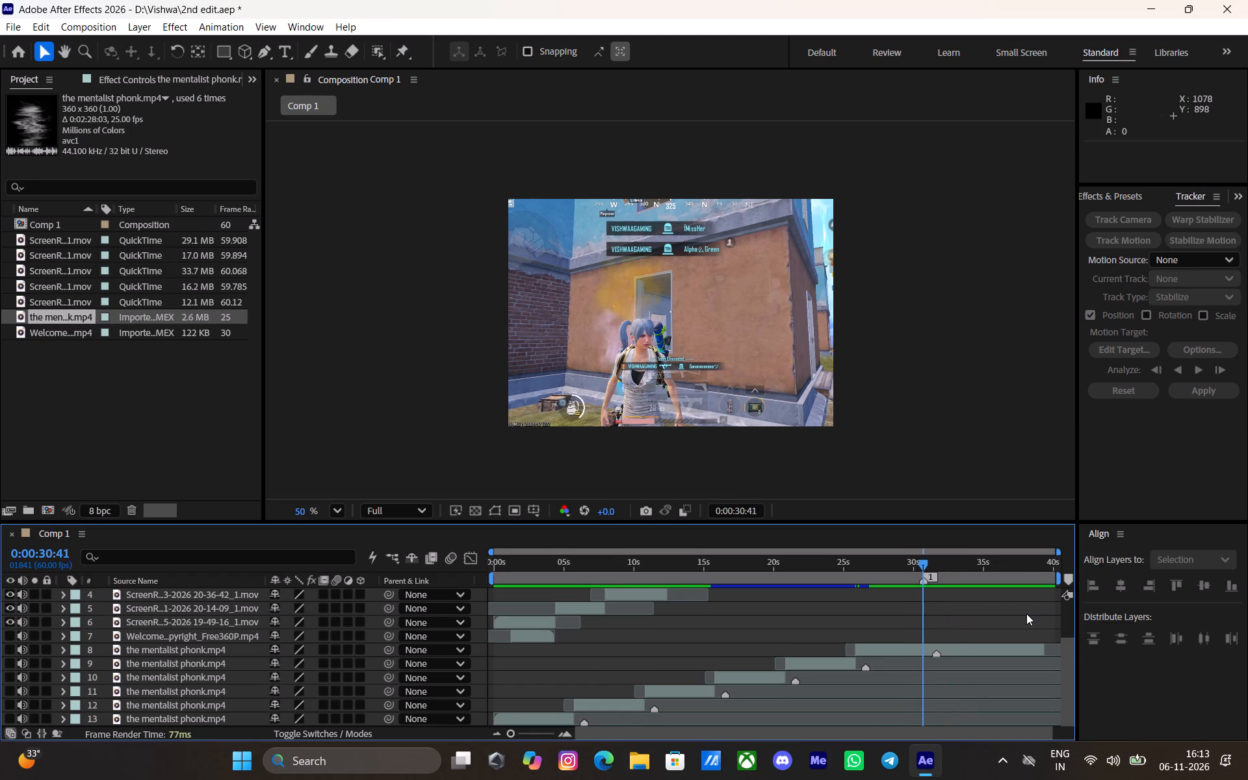
key("ctrl+Right")
key("ctrl+Left")
key("ctrl+Left")
key("ctrl+Right")
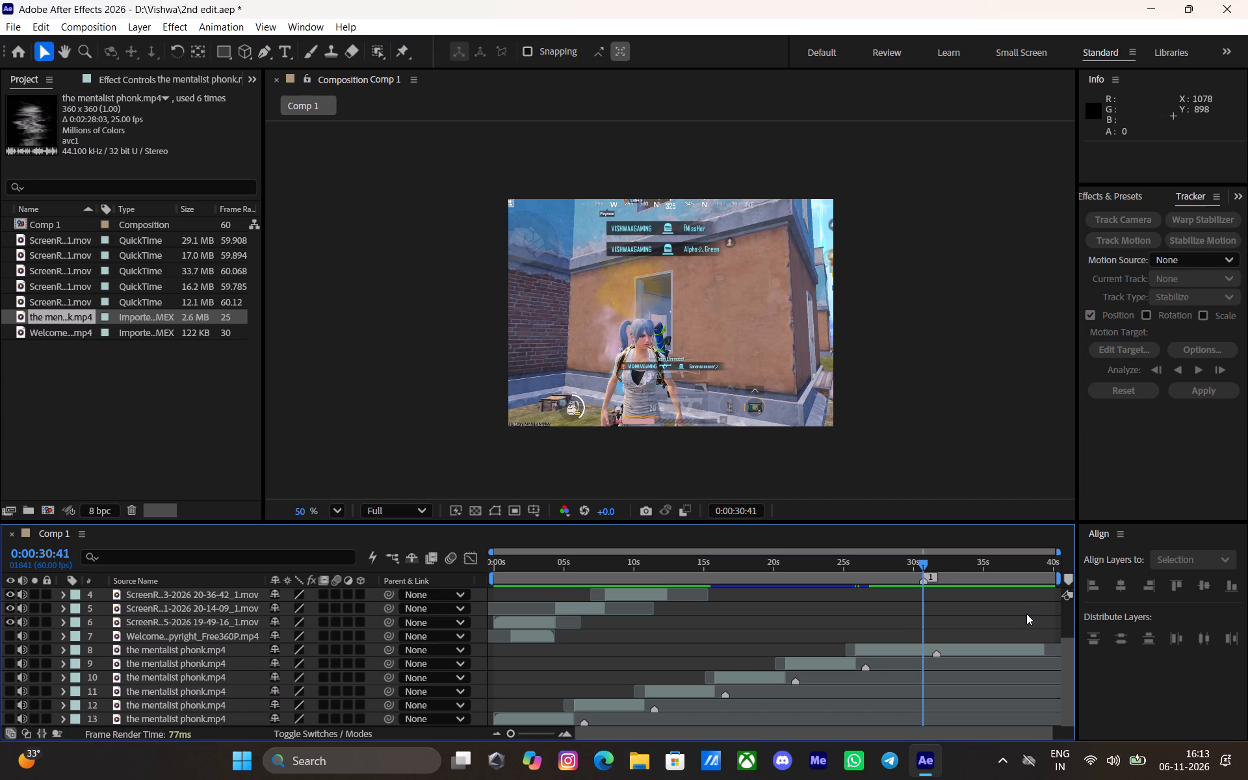
left_click_drag(981, 651, 966, 659)
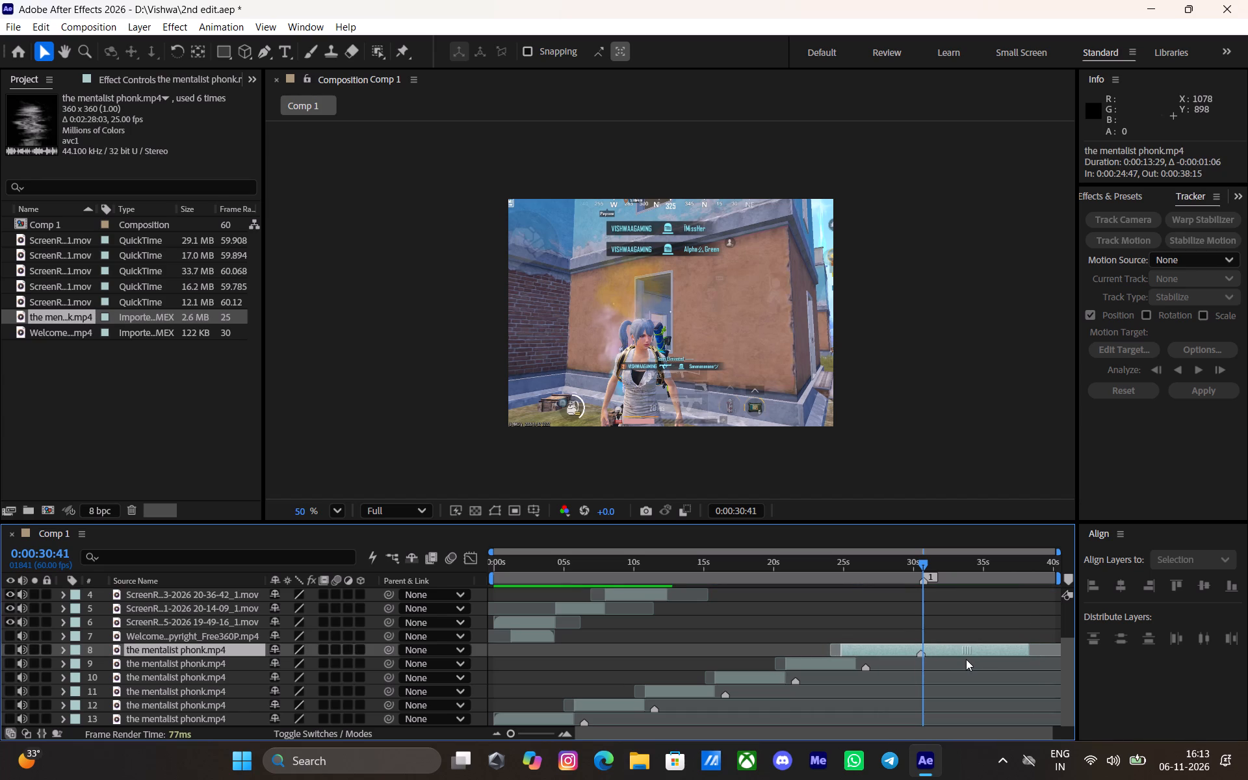
left_click_drag(966, 659, 968, 658)
Preview the shifted music from 0:00:29:17 into the freeze frame and save the project.
key("space")
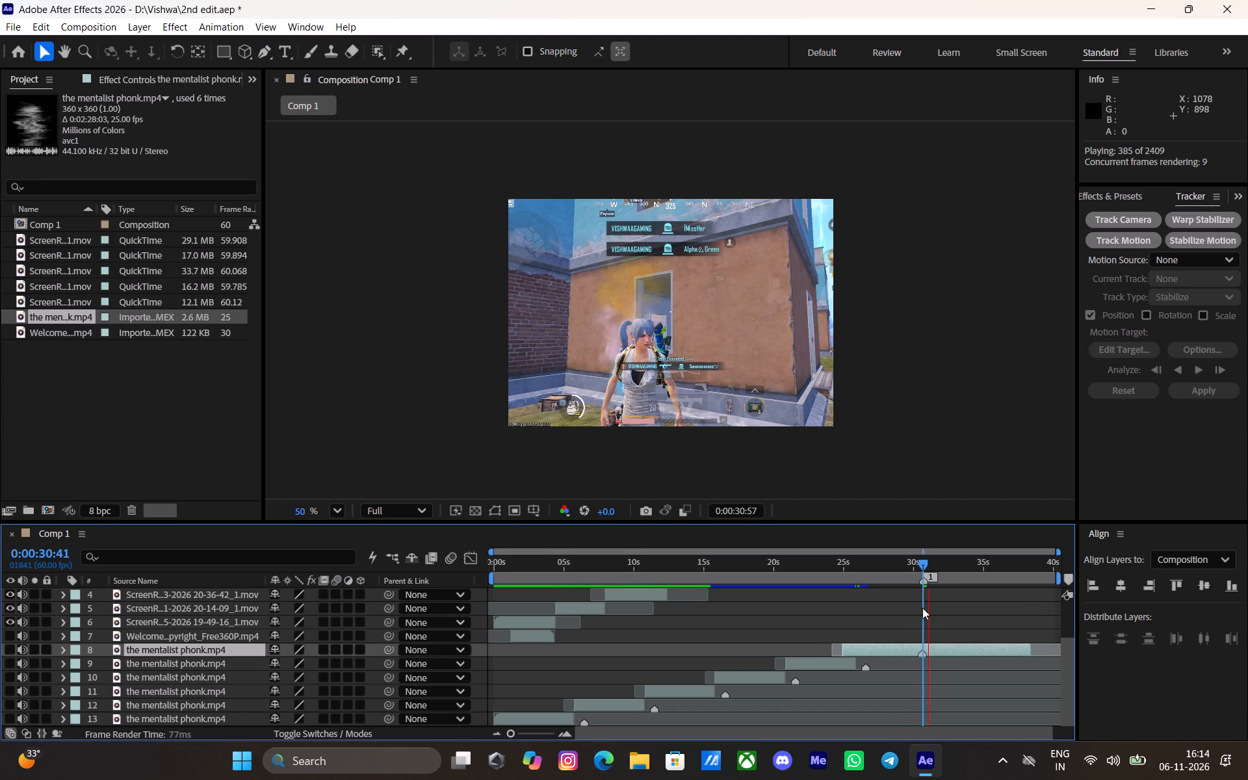
left_click(903, 568)
key("space")
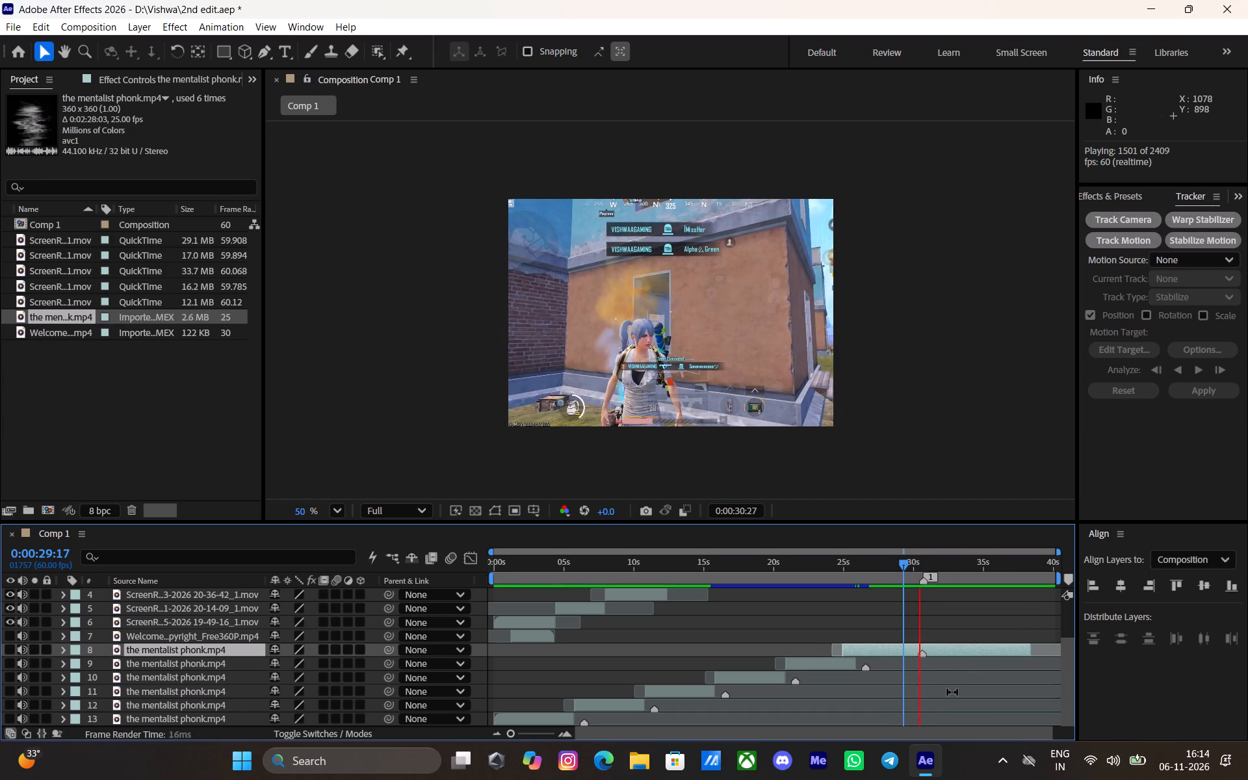
key("ctrl+s")
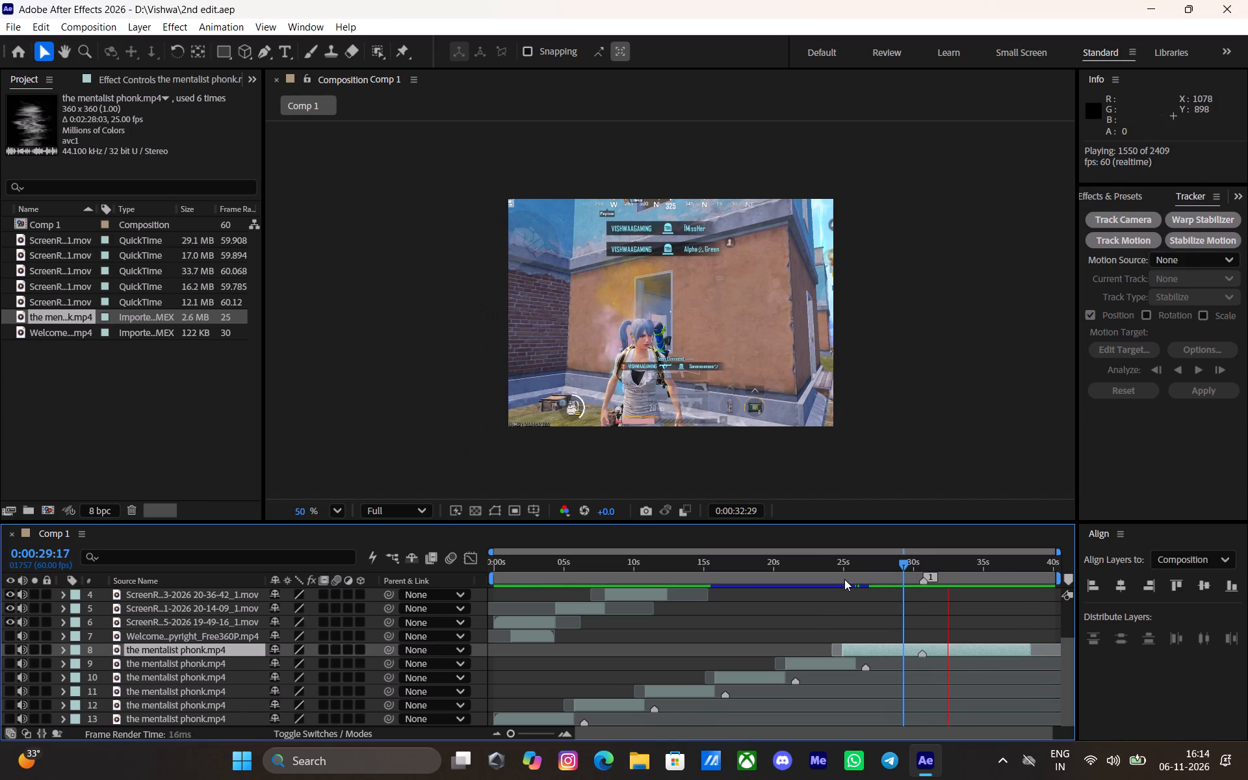
Show the shifted music layer's waveform and trim its start to 0:00:25:53, where the preceding mentalist phonk layer ends.
left_click(844, 569)
key("space")
key("space")
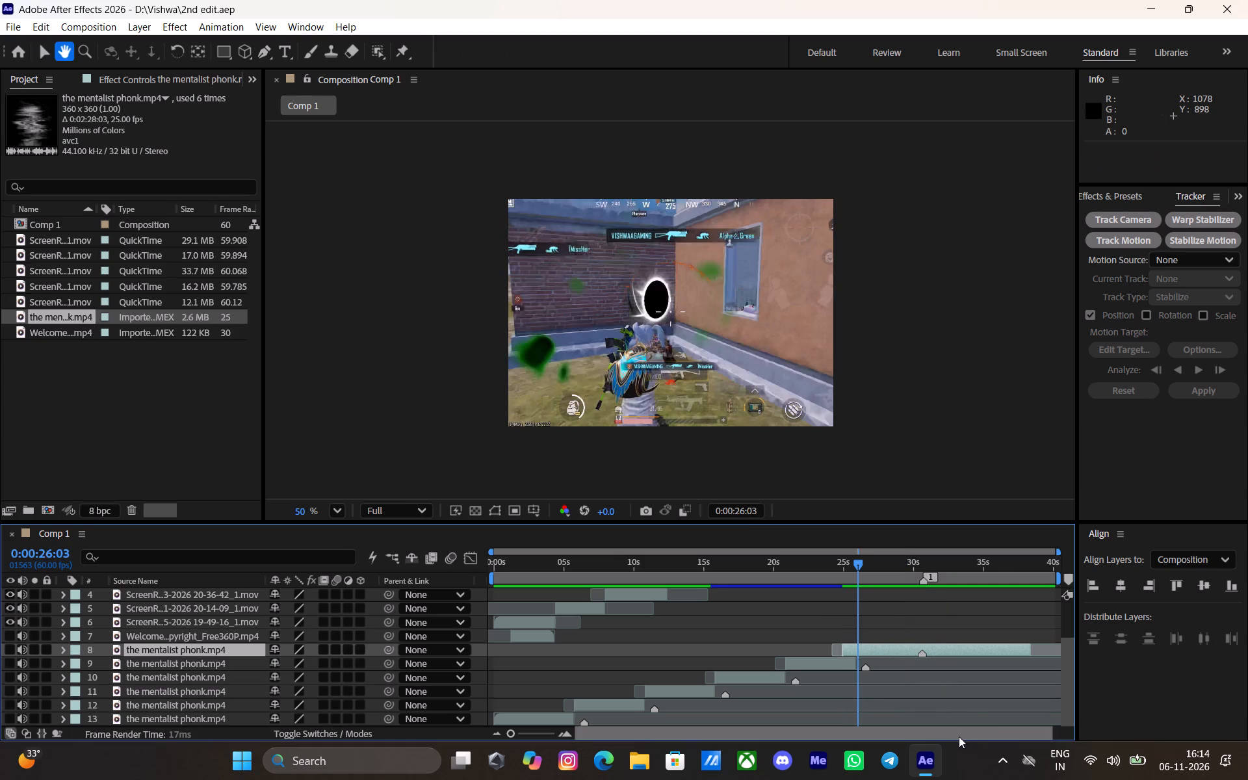
key("u")
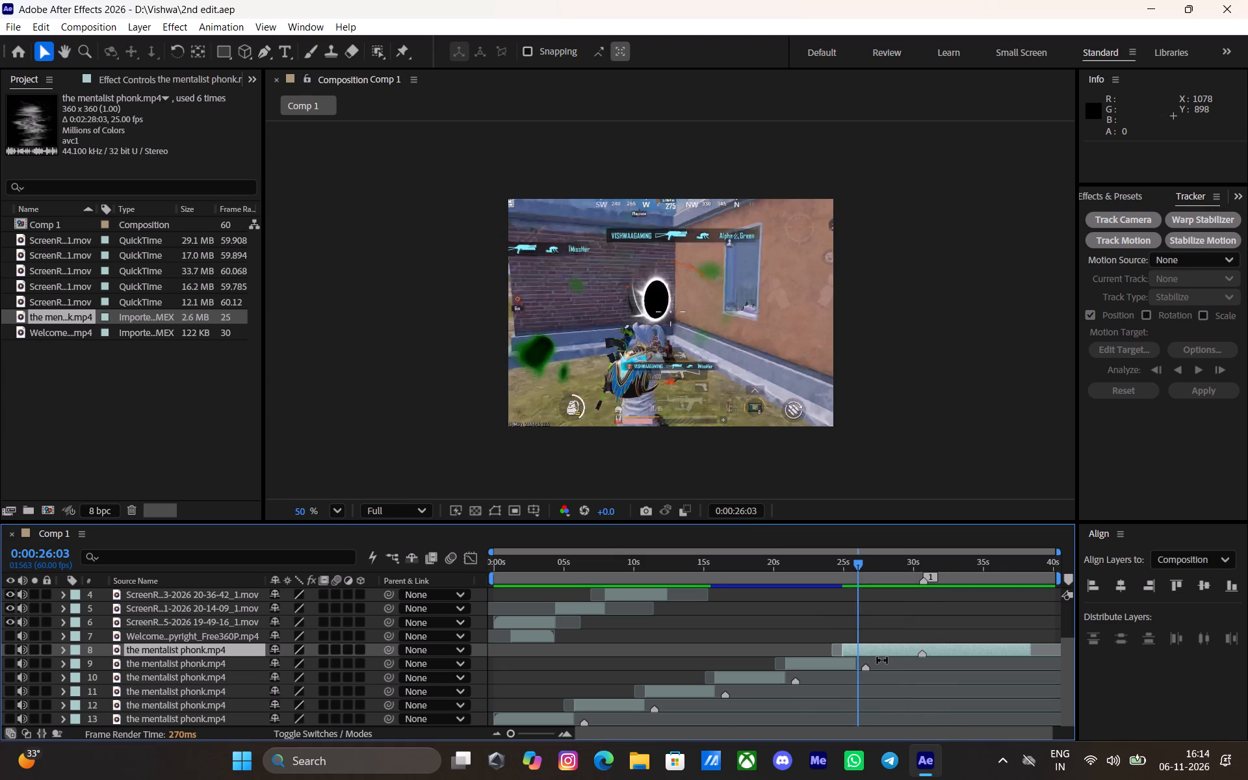
type("ll")
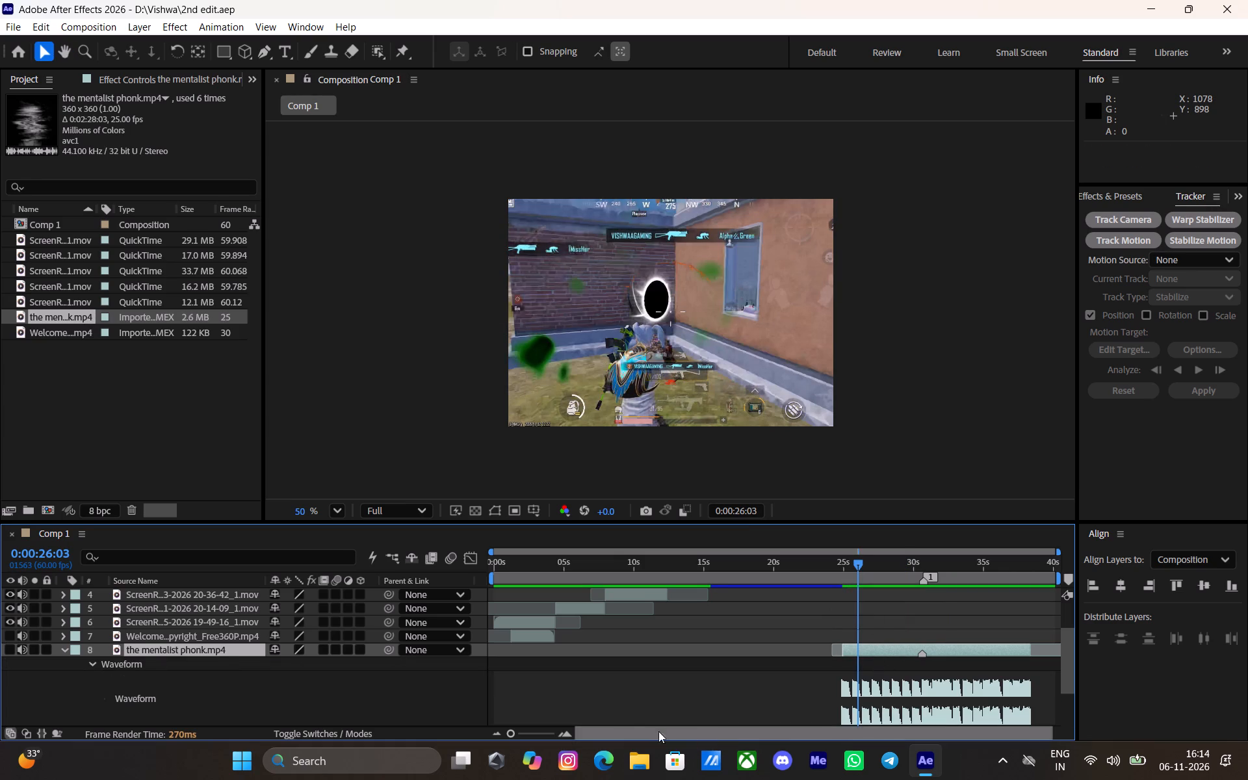
left_click(541, 731)
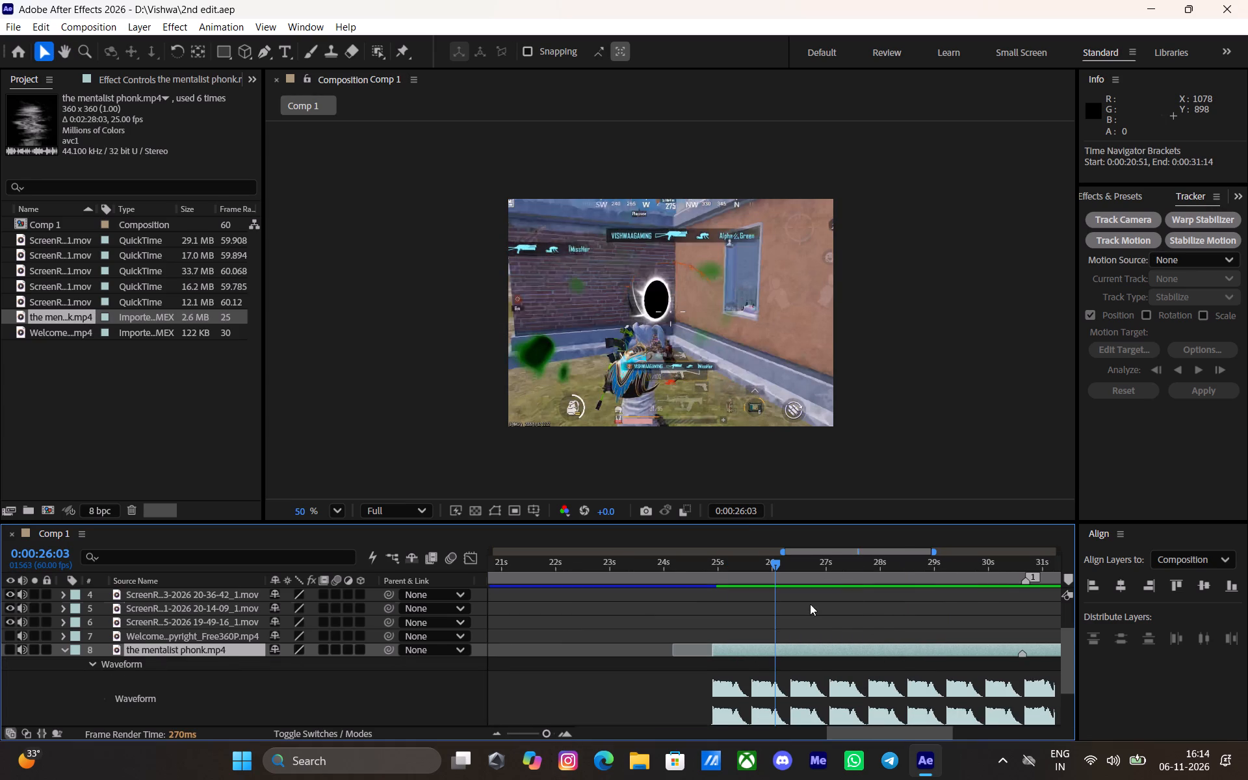
scroll(810, 604, "down", 4)
left_click(723, 662)
key("o")
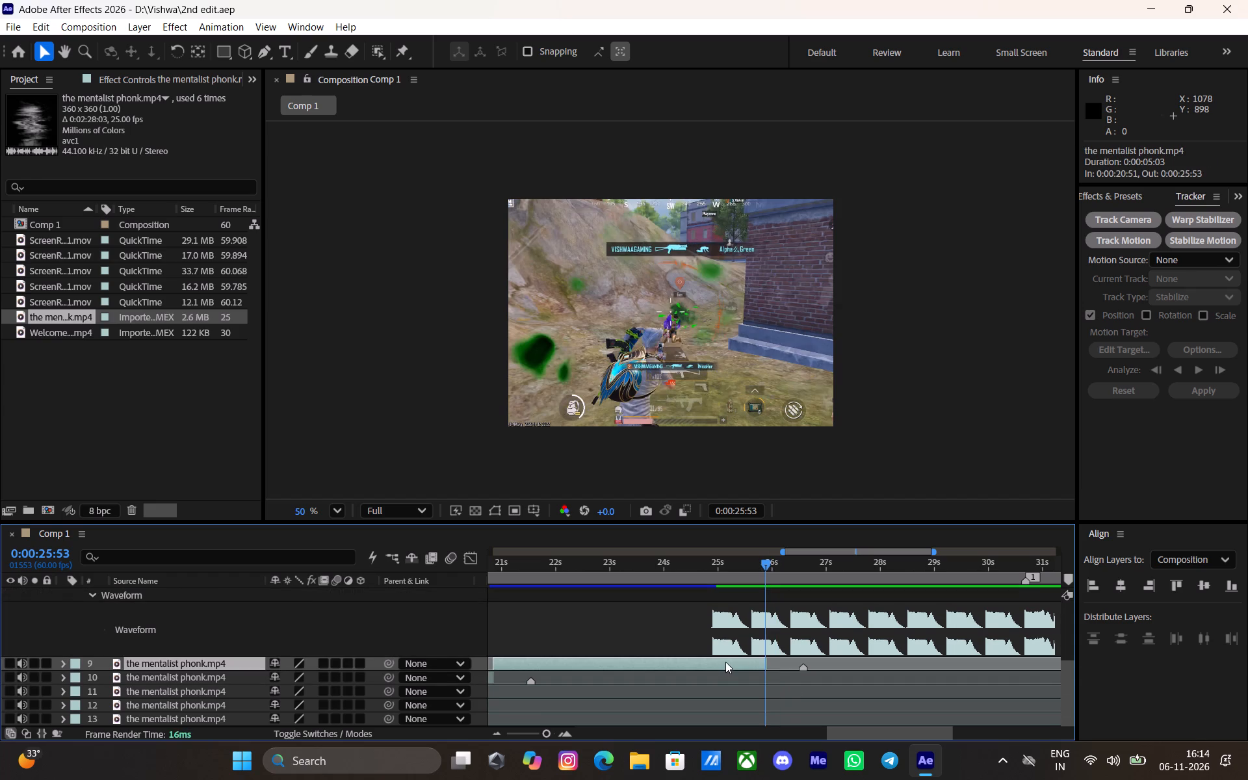
scroll(790, 642, "up", 2)
scroll(785, 645, "down", 1)
left_click(768, 629)
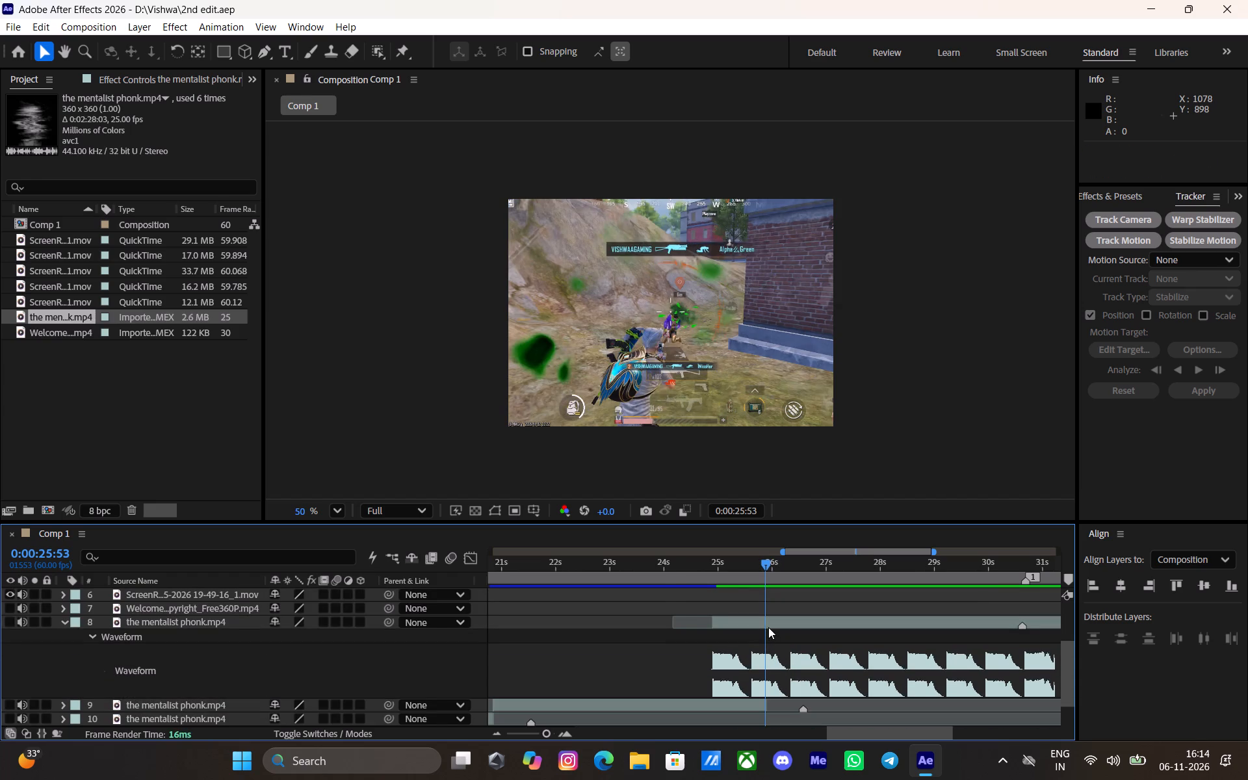
left_click(768, 625)
key("alt+bracketleft")
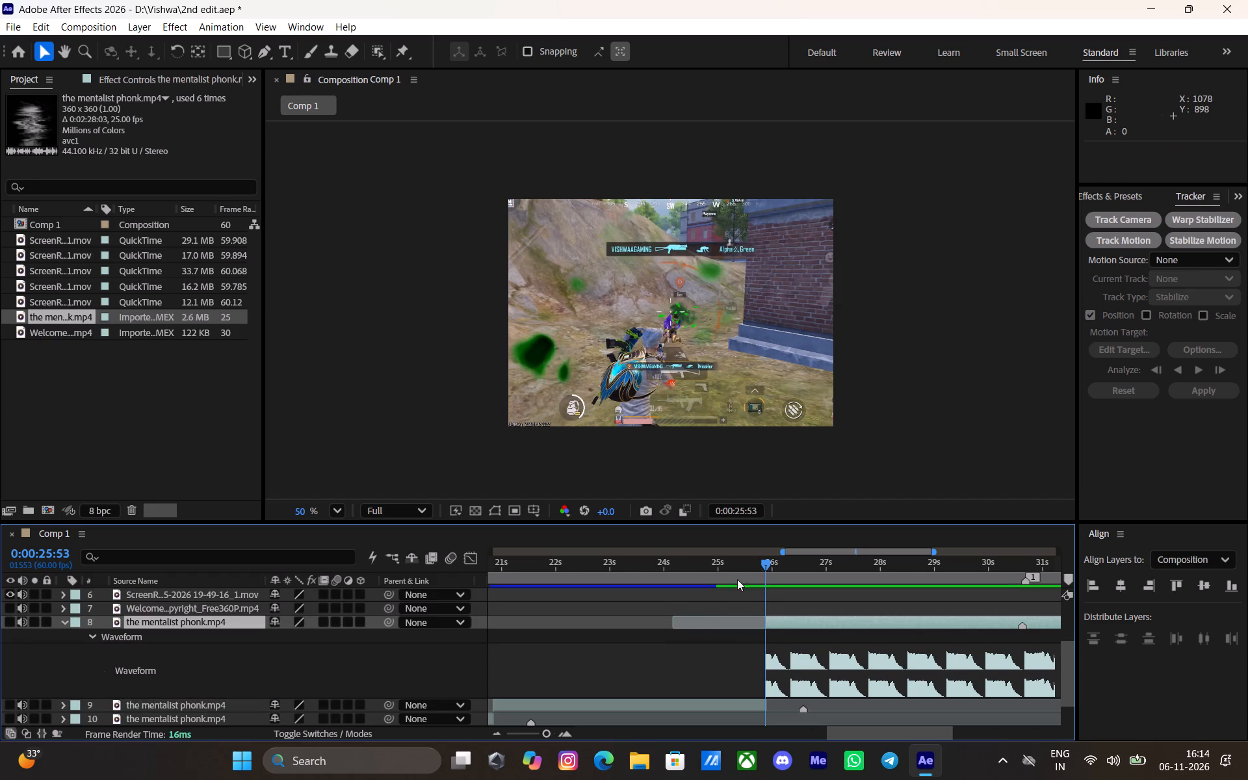
Preview the join between the last two music layers from 0:00:24:37 and again from 0:00:23:03.
left_click_drag(719, 569, 695, 572)
key("space")
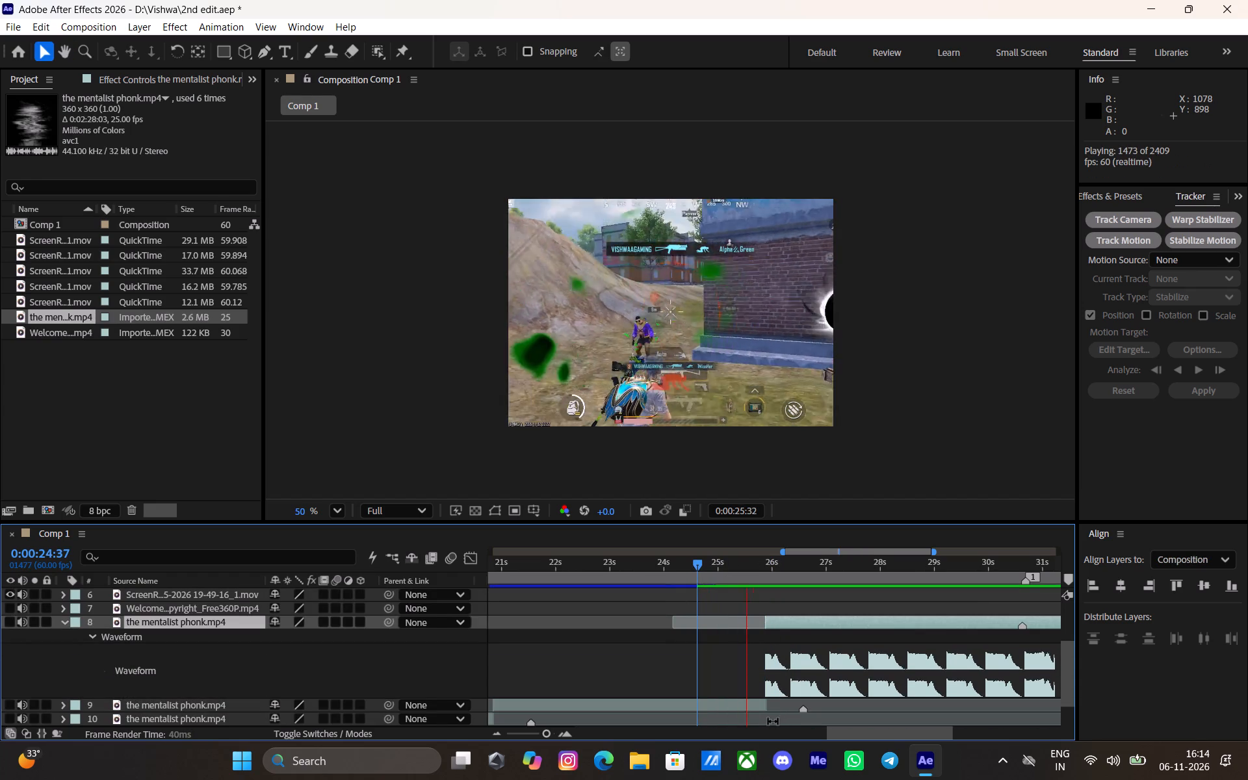
left_click_drag(644, 567, 613, 578)
key("space")
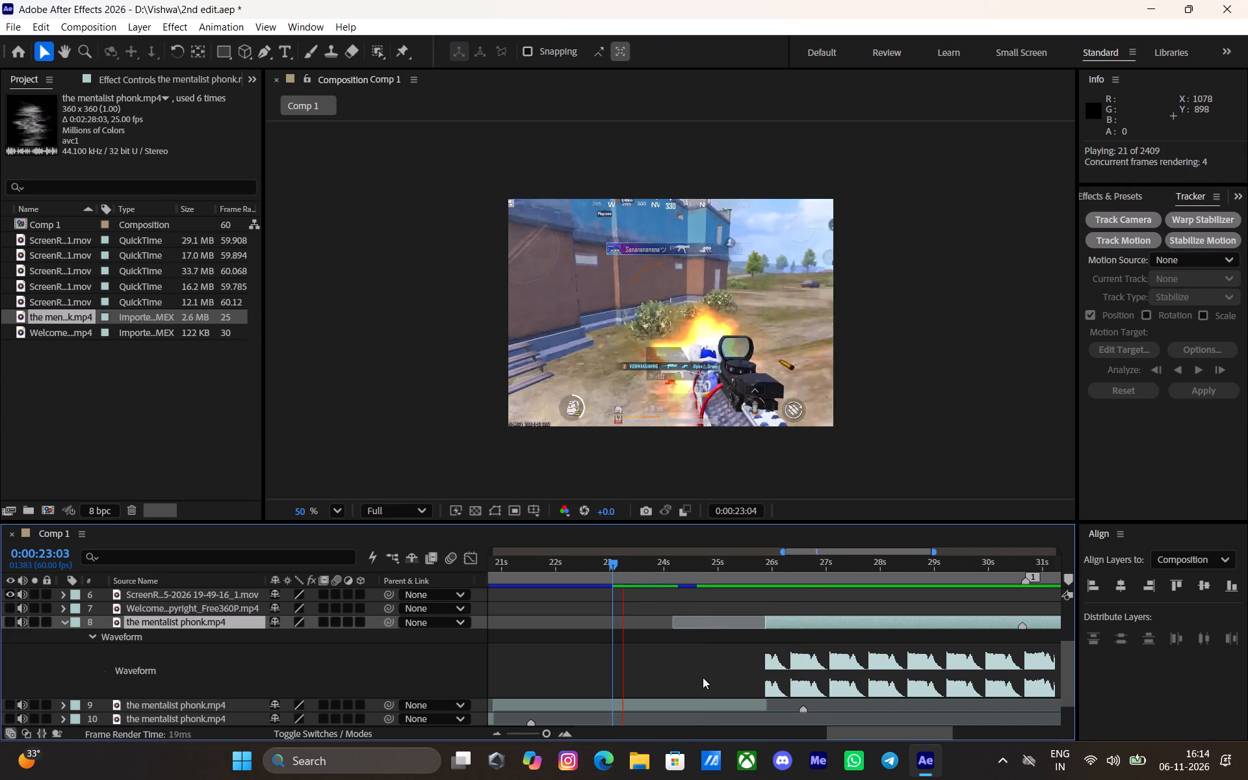
left_click(694, 681)
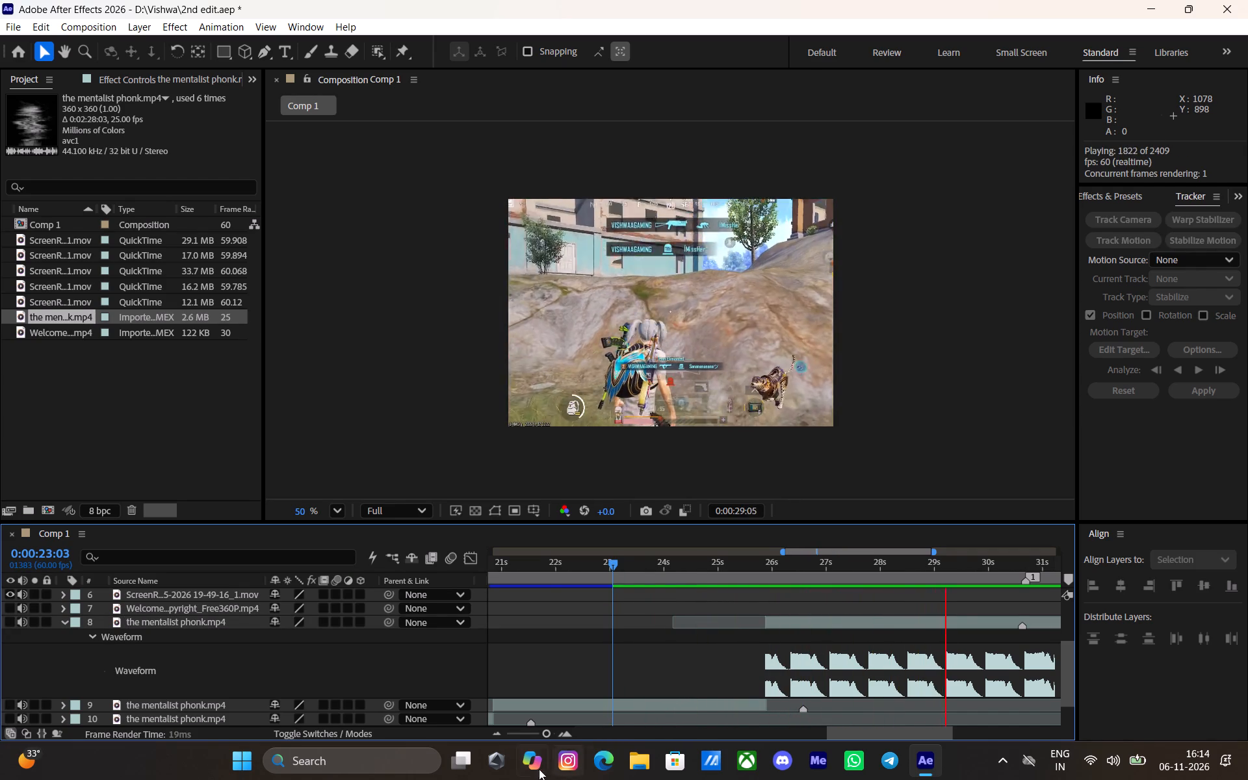
Save the project and collapse the last mentalist phonk layer's waveform.
left_click_drag(532, 730, 507, 736)
left_click(805, 661)
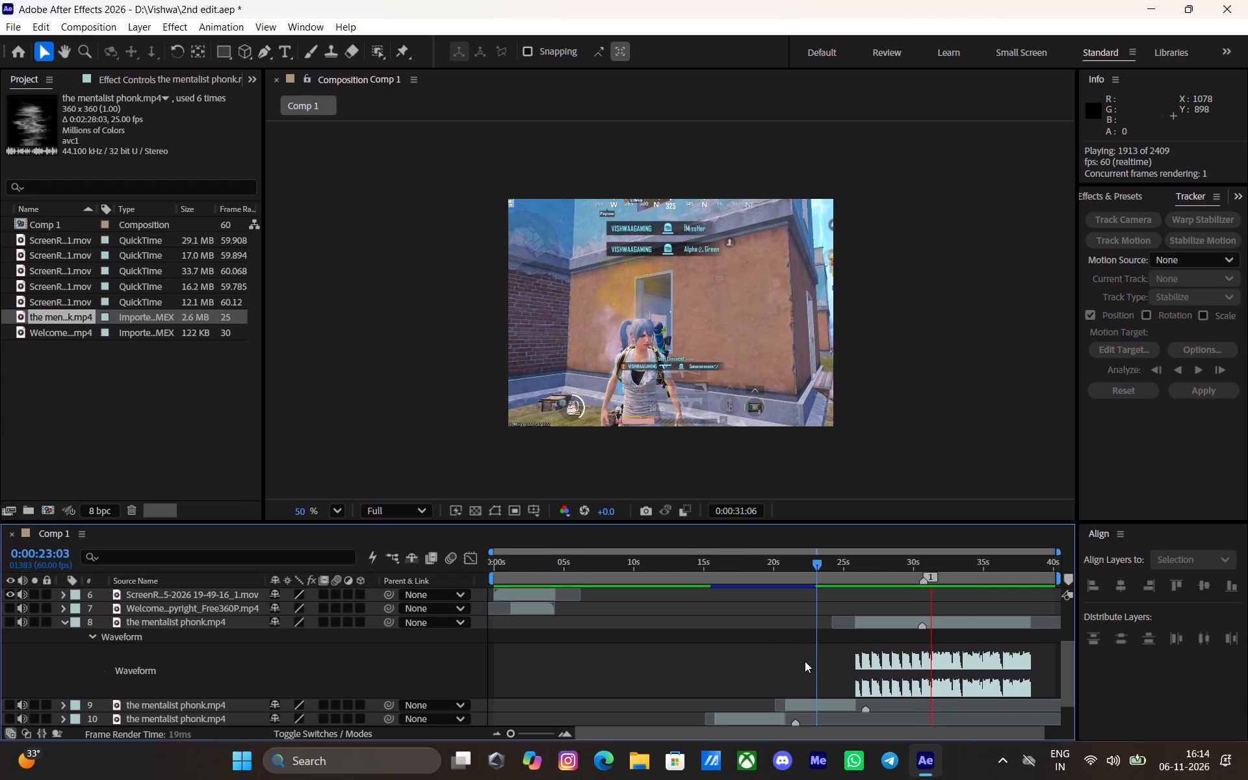
type("uu")
scroll(809, 656, "down", 4)
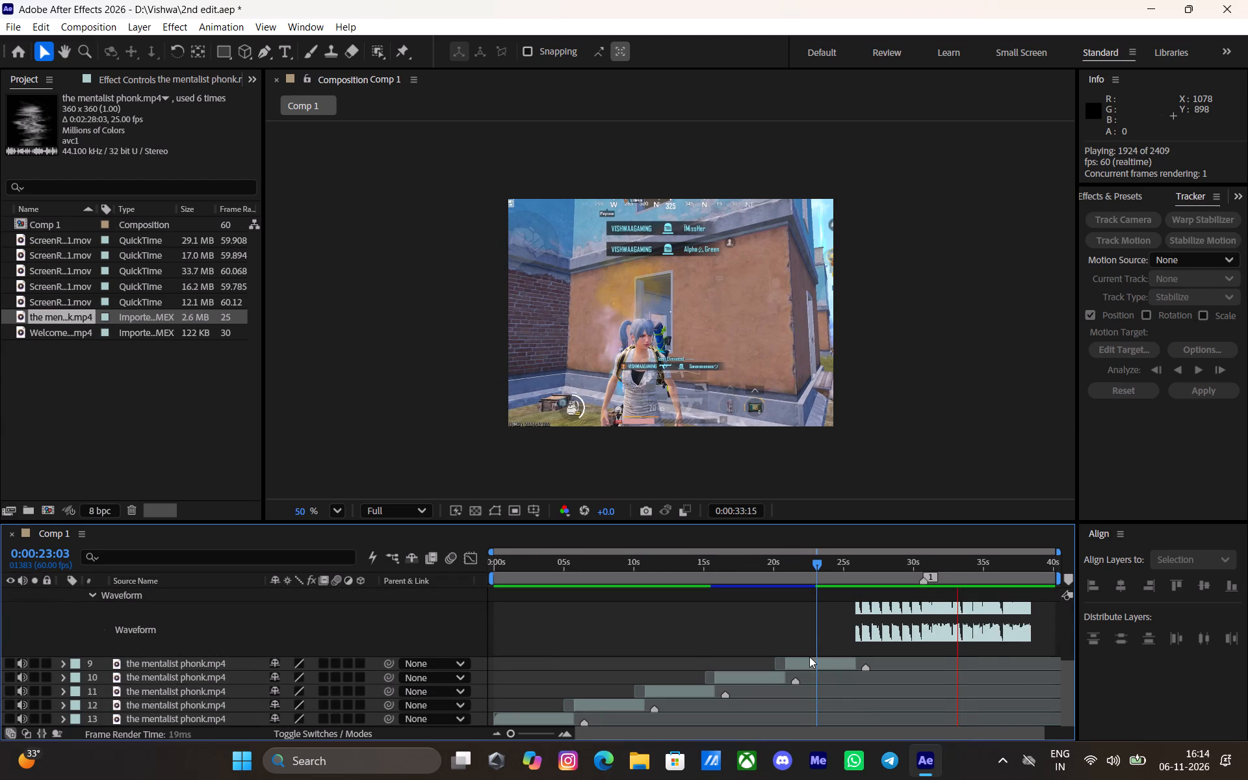
key("ctrl+s")
scroll(809, 656, "up", 4)
scroll(160, 705, "down", 2)
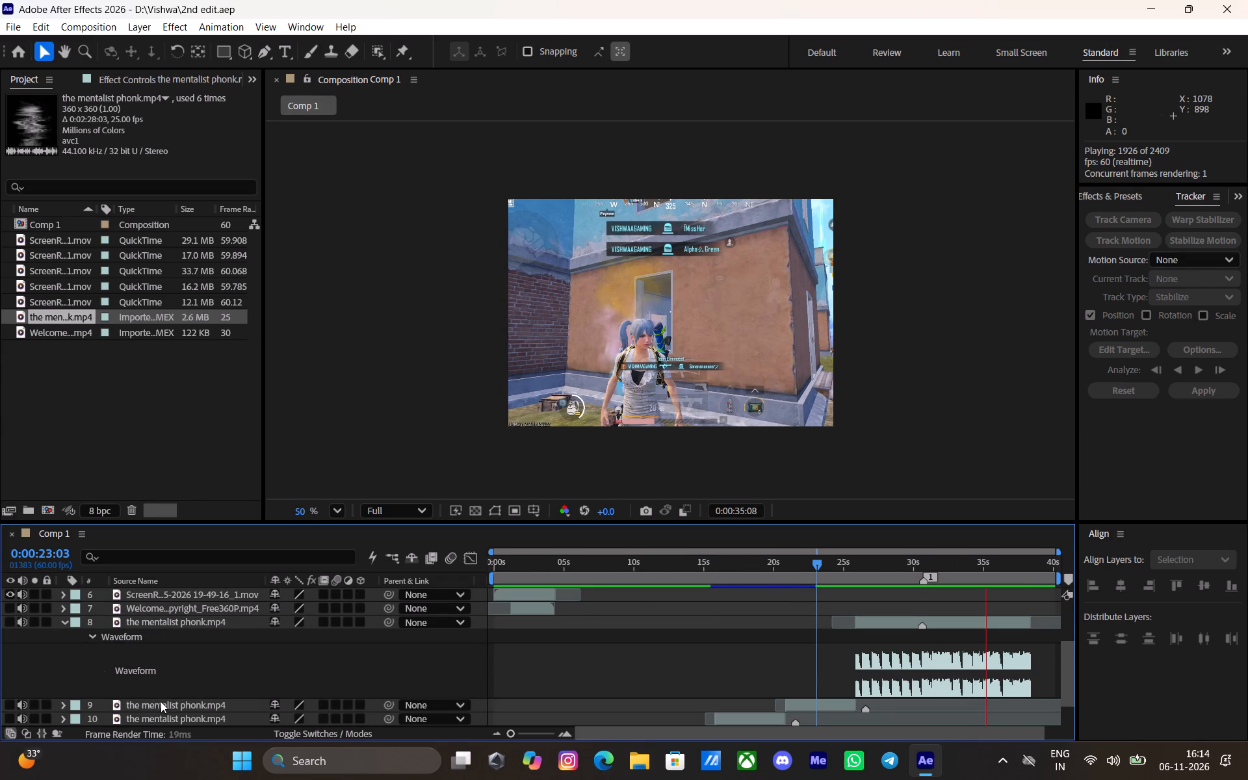
left_click(64, 623)
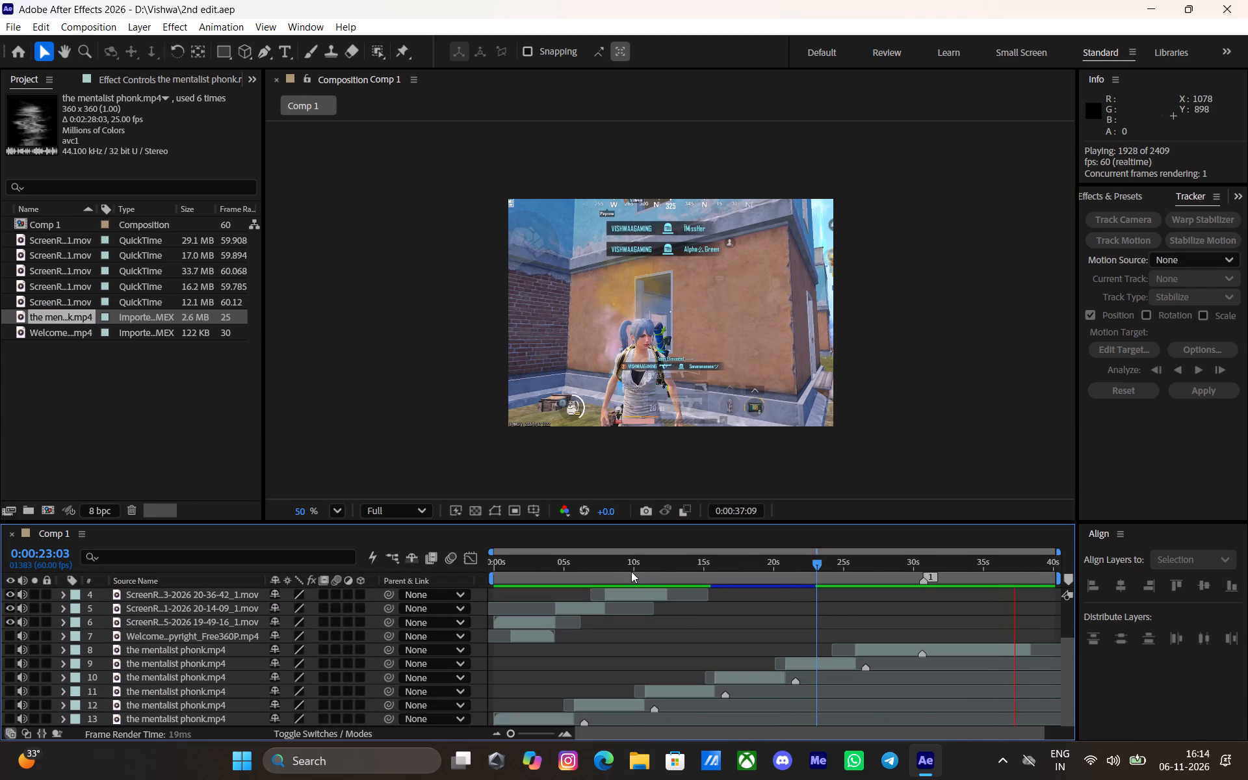
Preview the whole montage from 0:00:00:00, collapsing the freeze-frame layer's Time Remap property along the way.
left_click_drag(630, 571, 388, 583)
key("space")
left_click(719, 642)
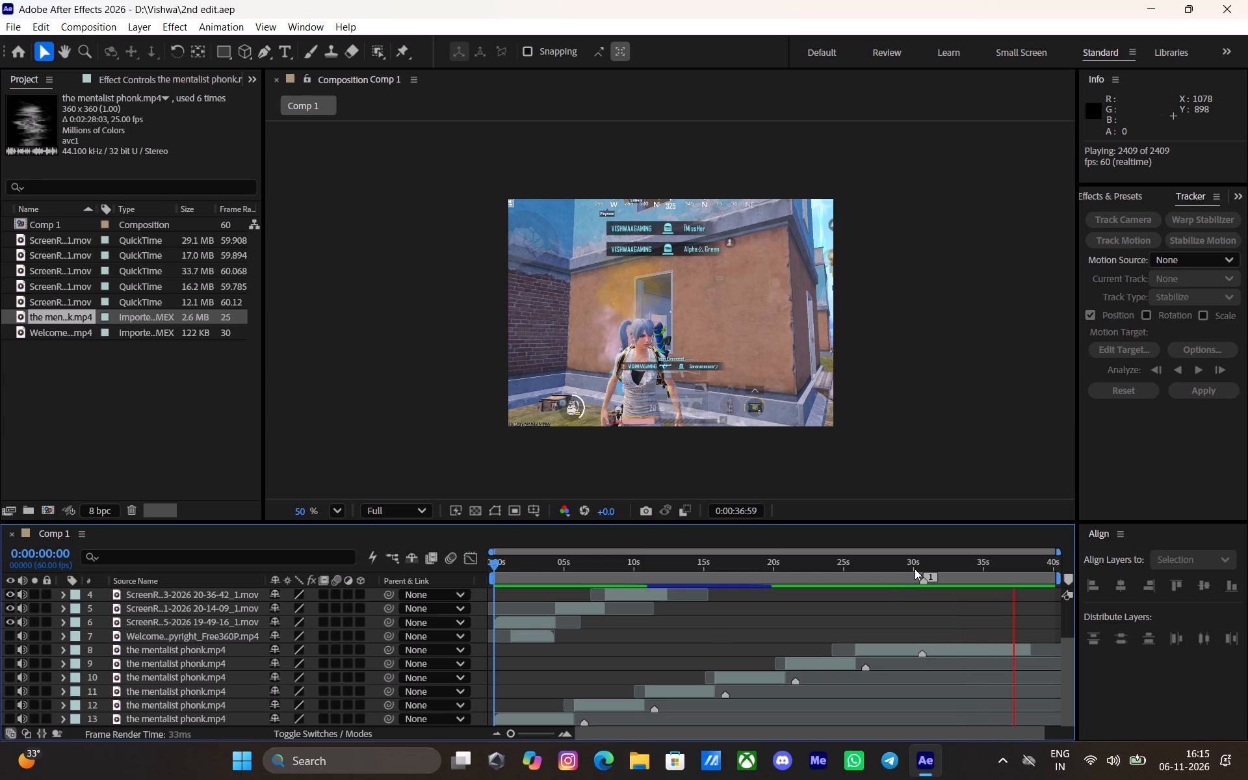
left_click_drag(908, 565, 316, 597)
key("space")
left_click(668, 654)
scroll(668, 654, "up", 5)
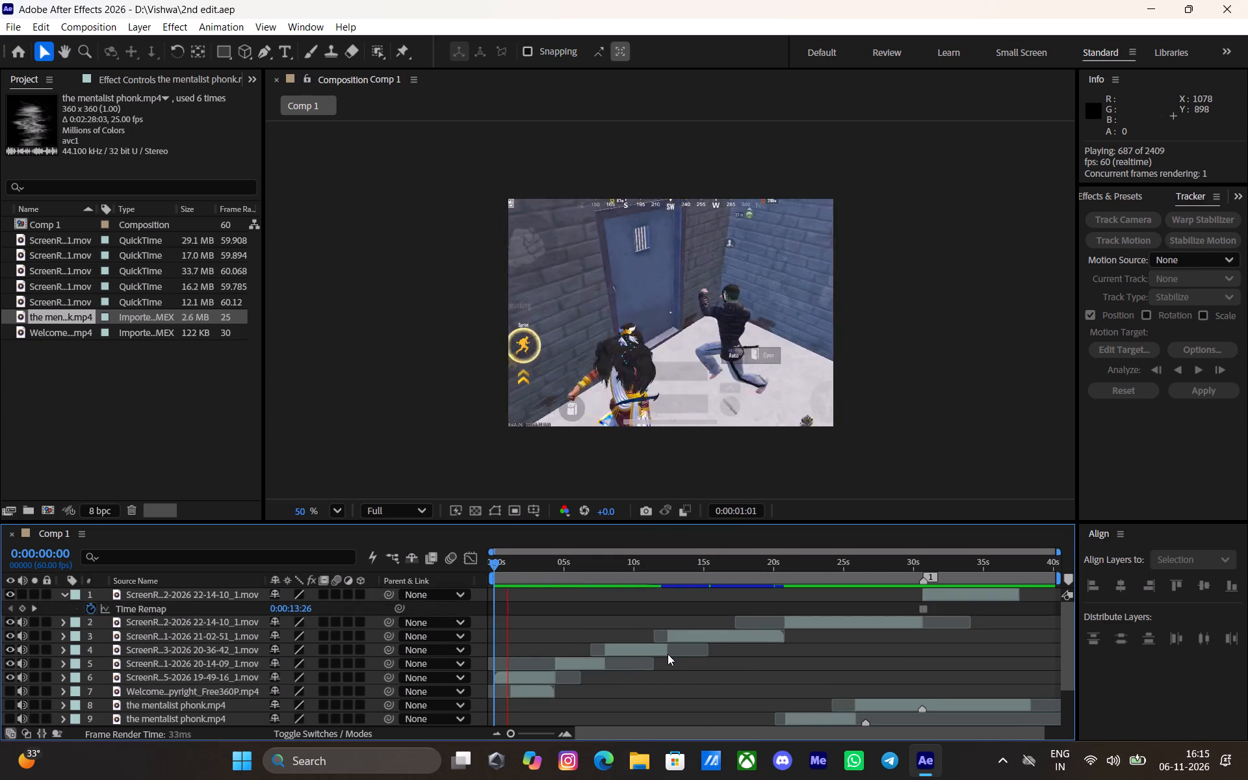
scroll(668, 654, "down", 6)
scroll(668, 654, "up", 6)
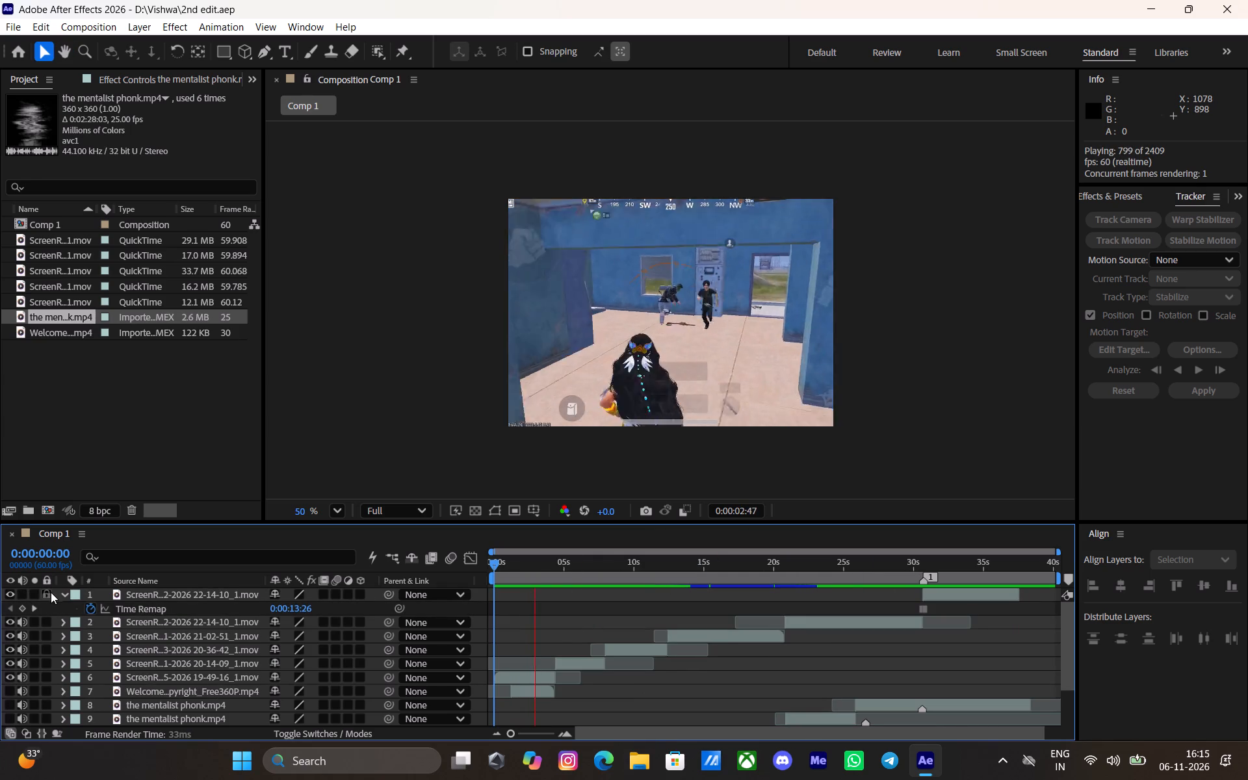
left_click(64, 593)
scroll(827, 646, "down", 3)
scroll(827, 646, "up", 3)
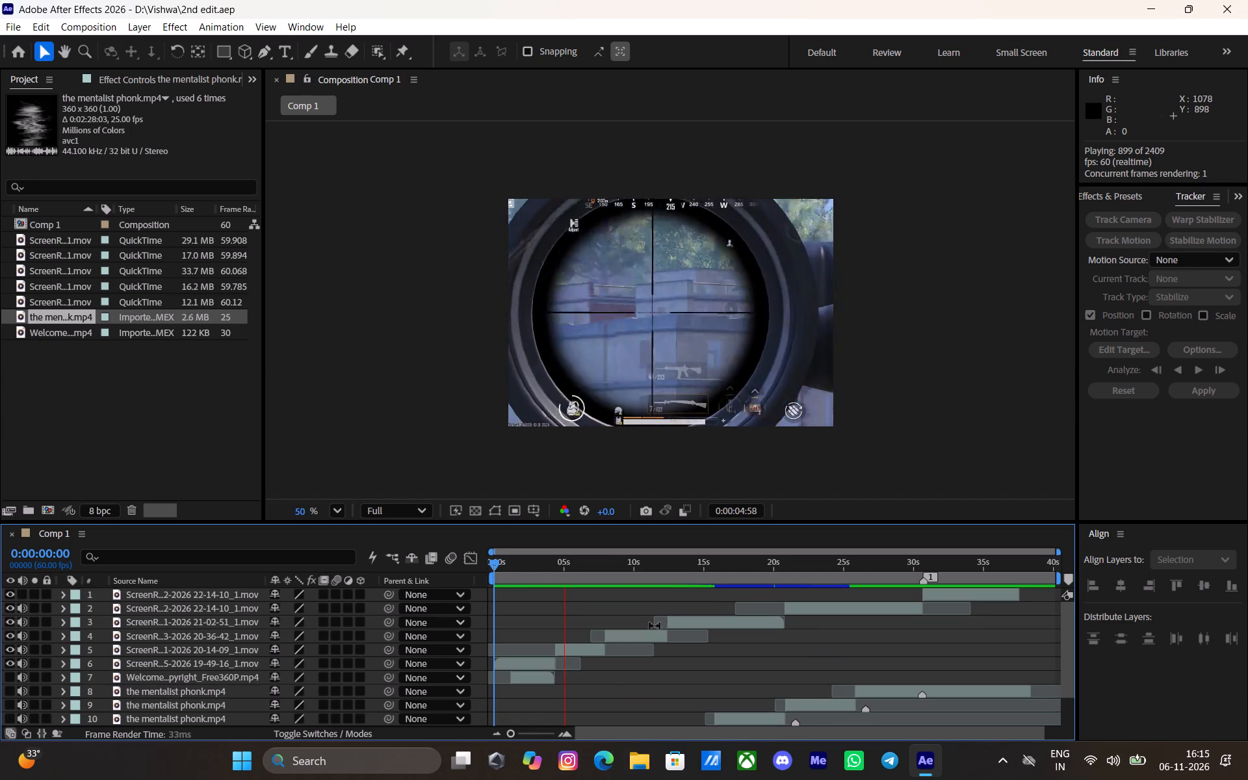
left_click_drag(535, 565, 447, 584)
key("space")
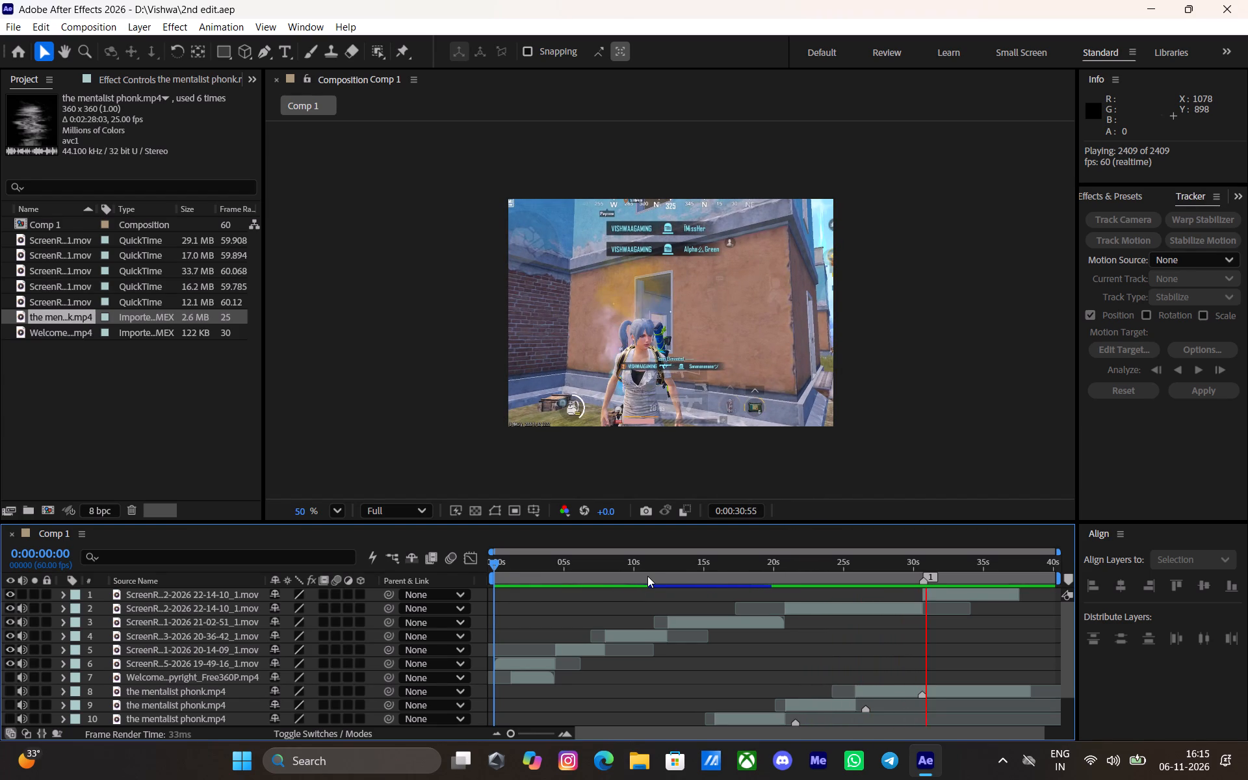
Preview the final seconds before the freeze frame and split the unfrozen 22-14-10 layer at 0:00:29:24.
left_click(884, 562)
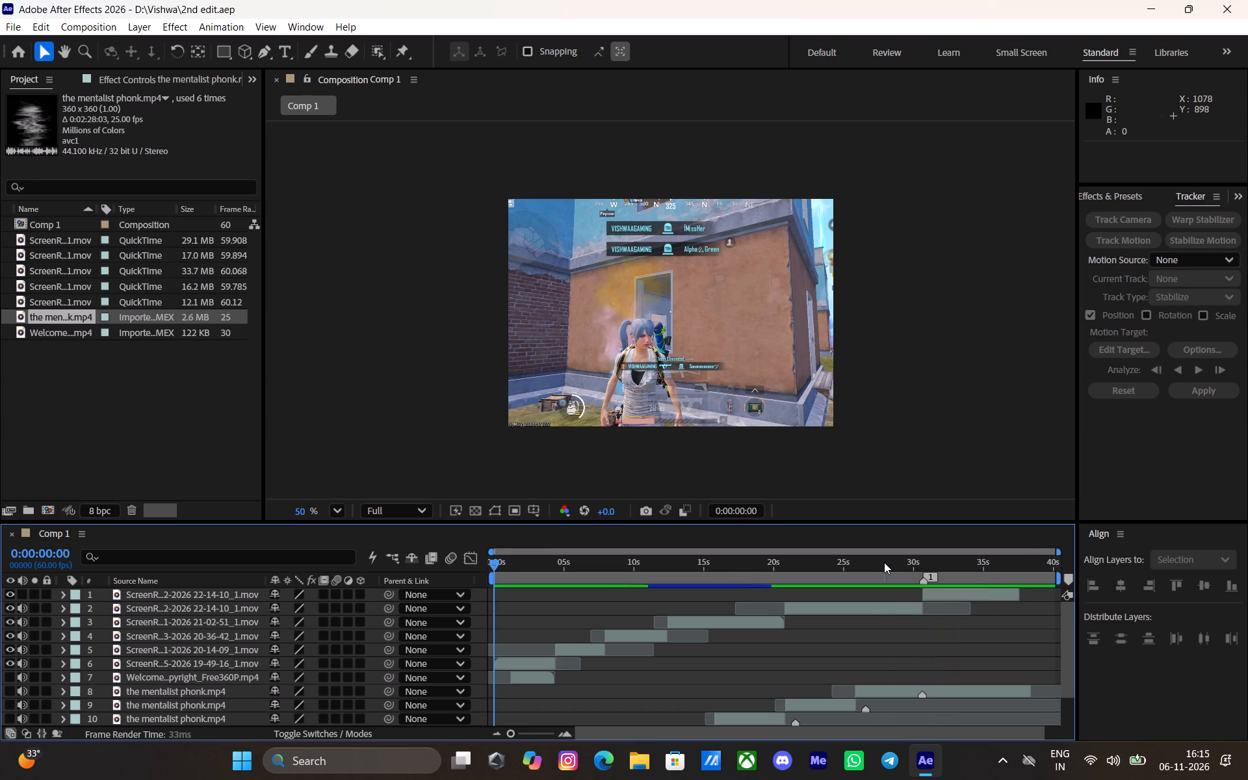
key("space")
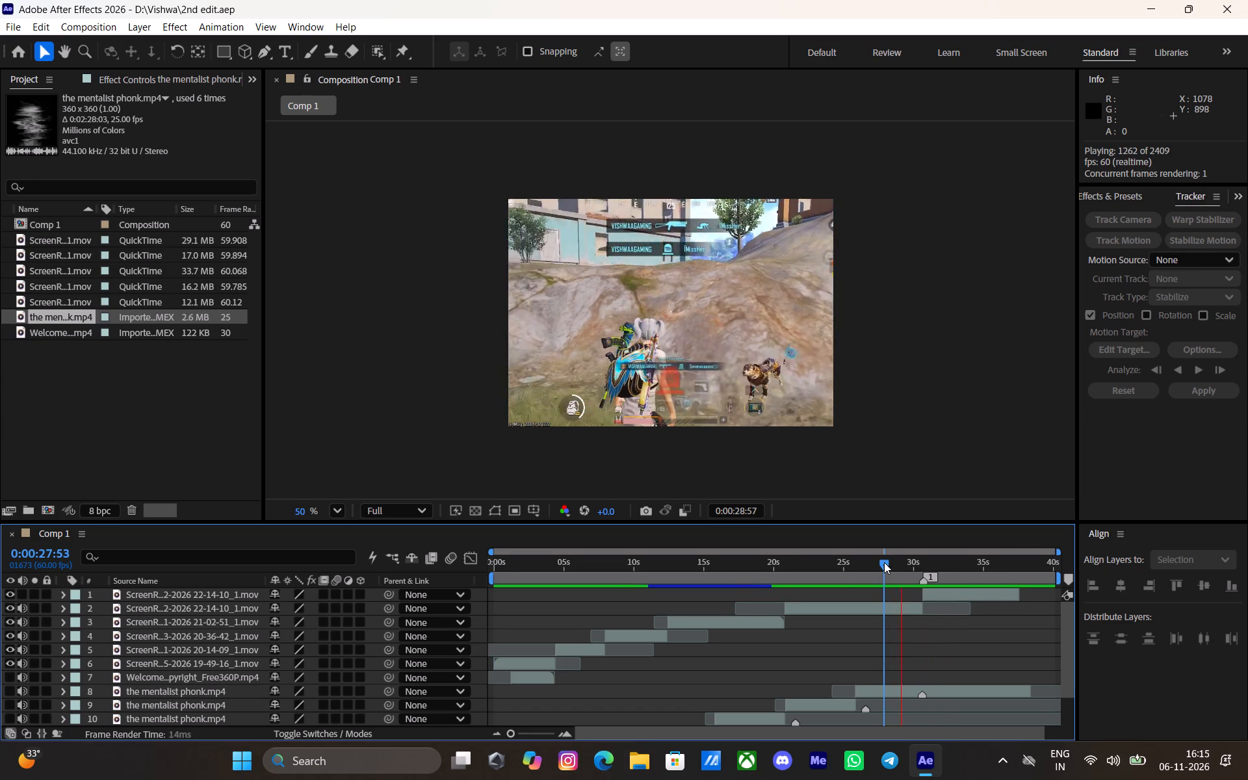
left_click(898, 571)
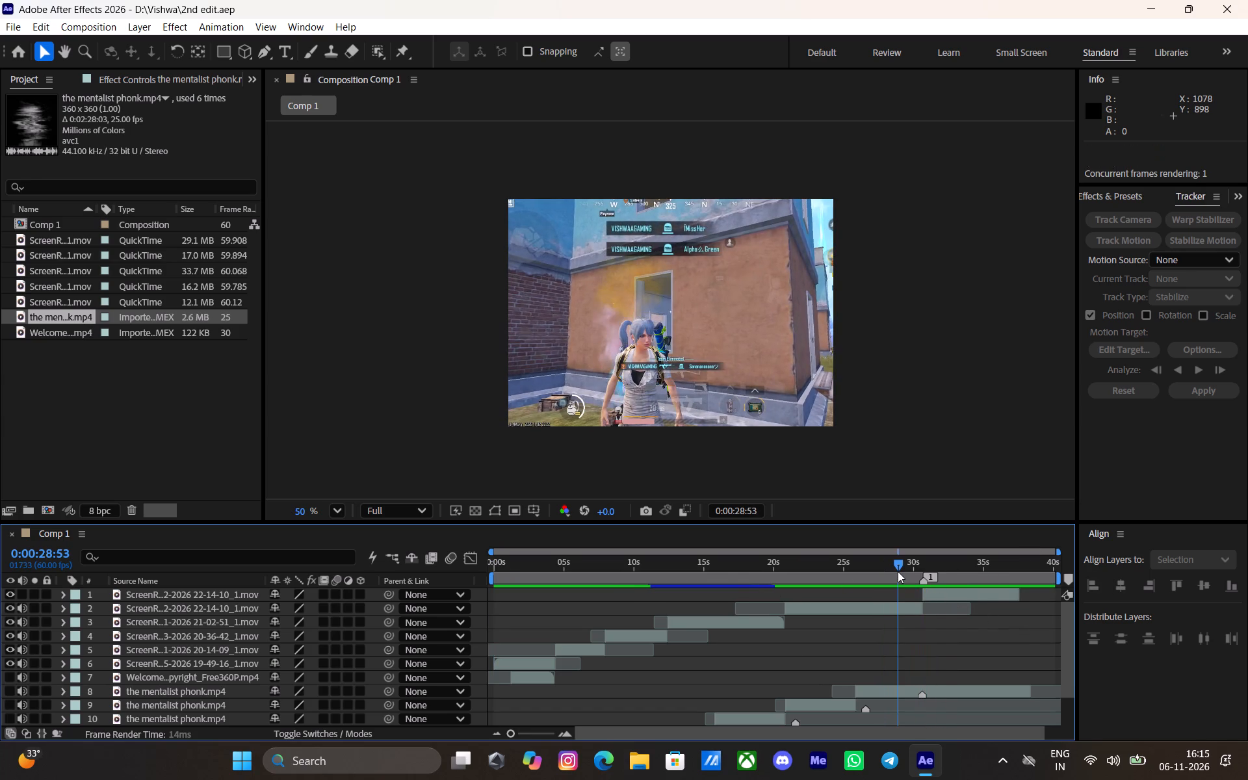
left_click(894, 566)
key("space")
key("space")
key("space")
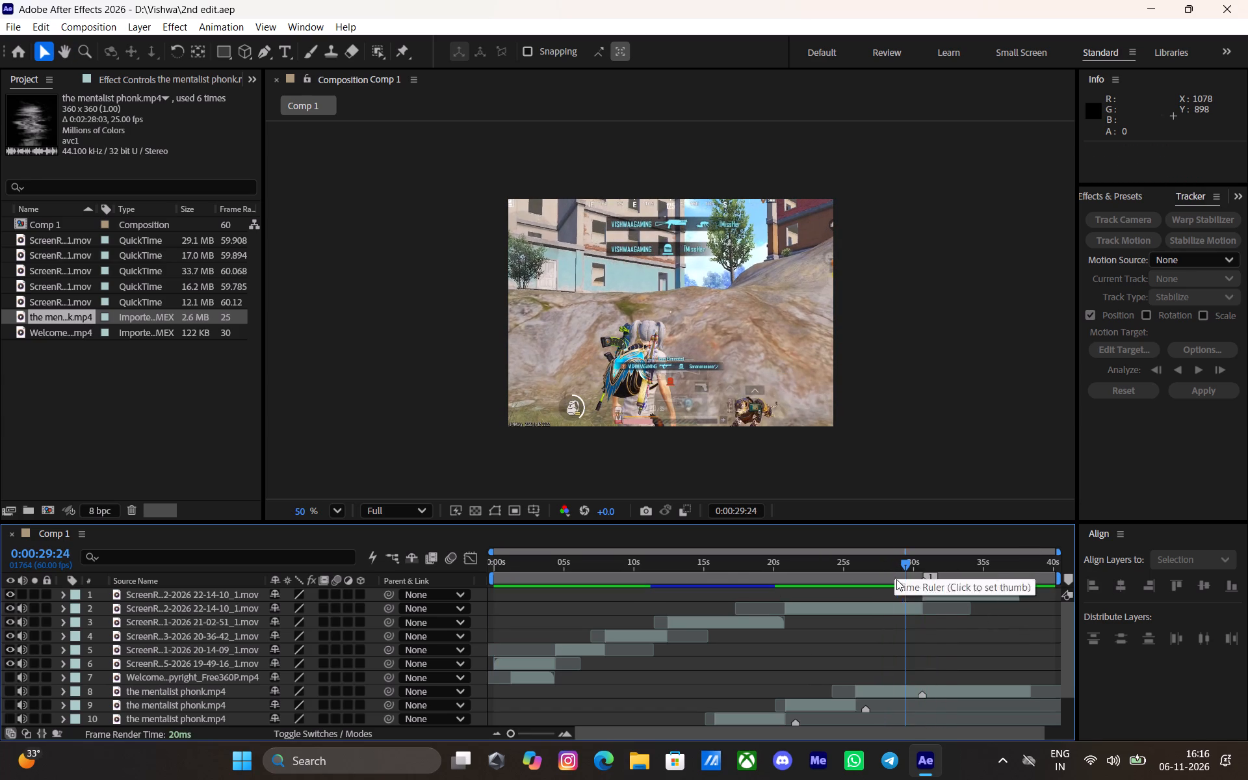
left_click(907, 608)
key("ctrl+shift+d")
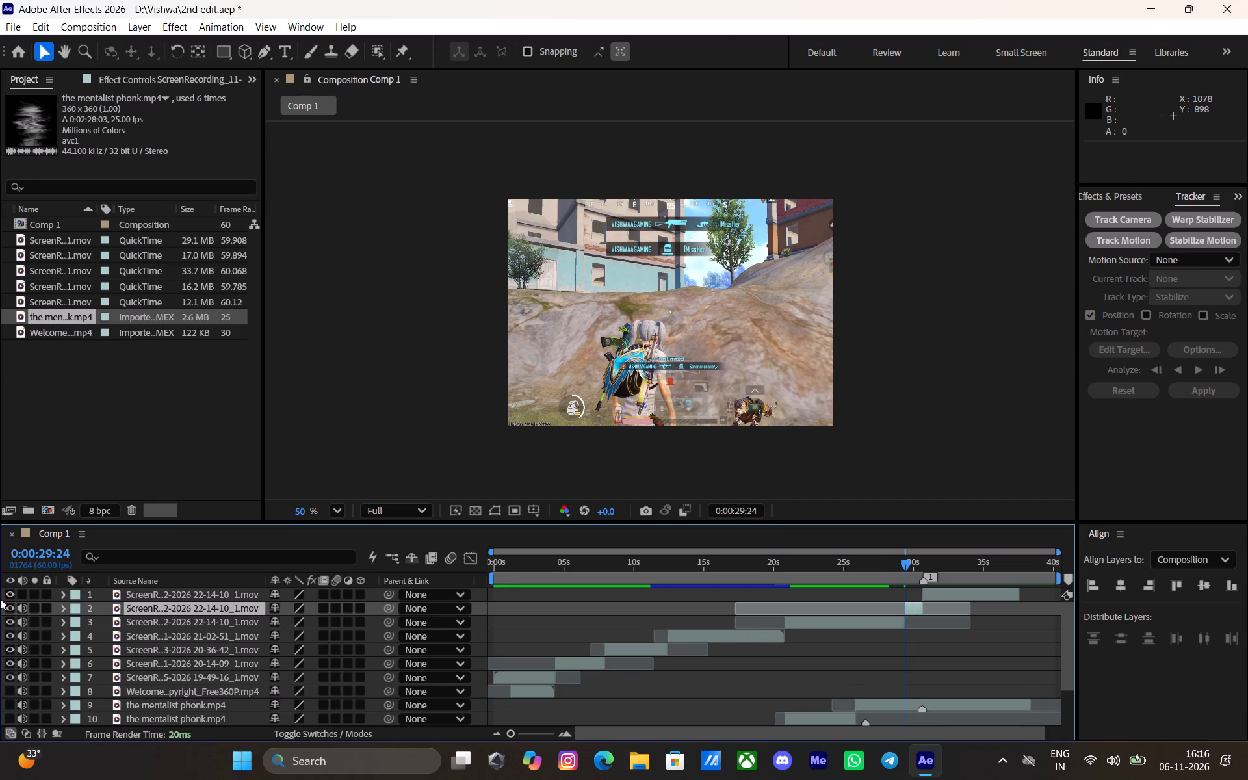
Mute the short 22-14-10 segment just before the freeze frame, check it in preview from 0:00:27:50, and save the project.
left_click(23, 610)
key("space")
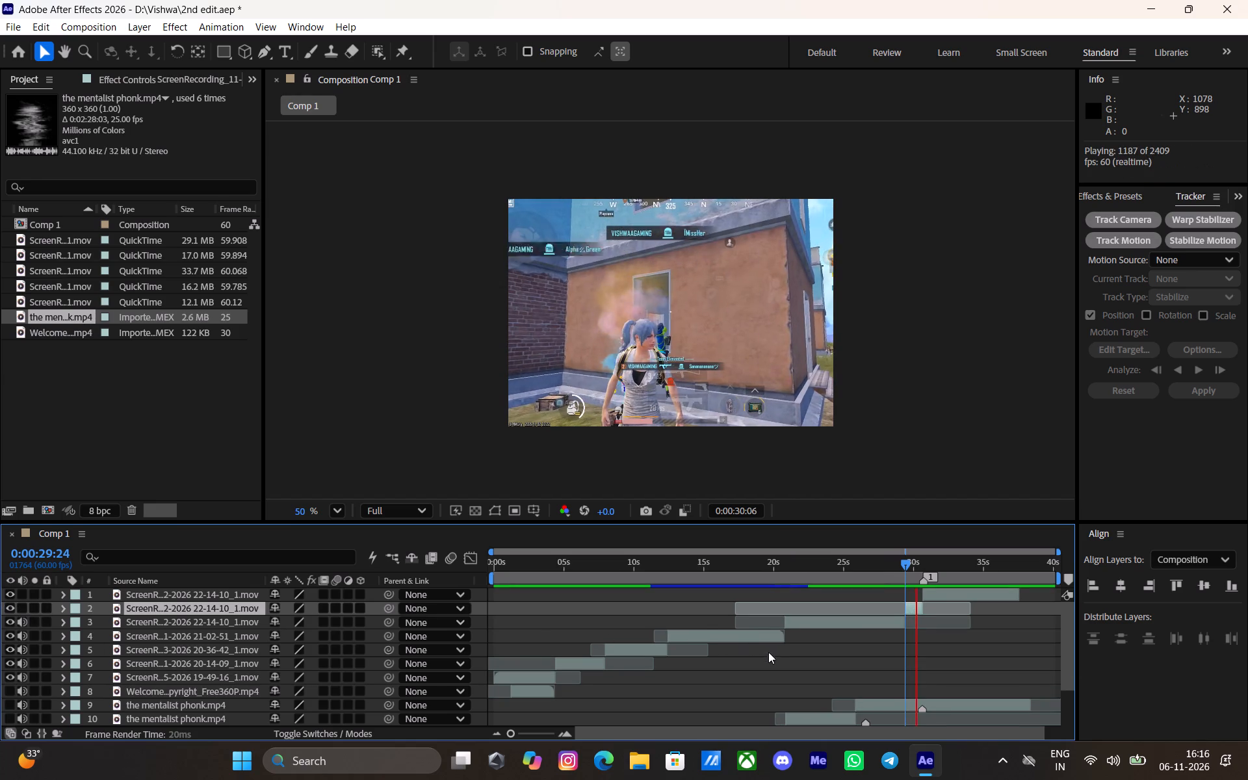
left_click(883, 561)
key("space")
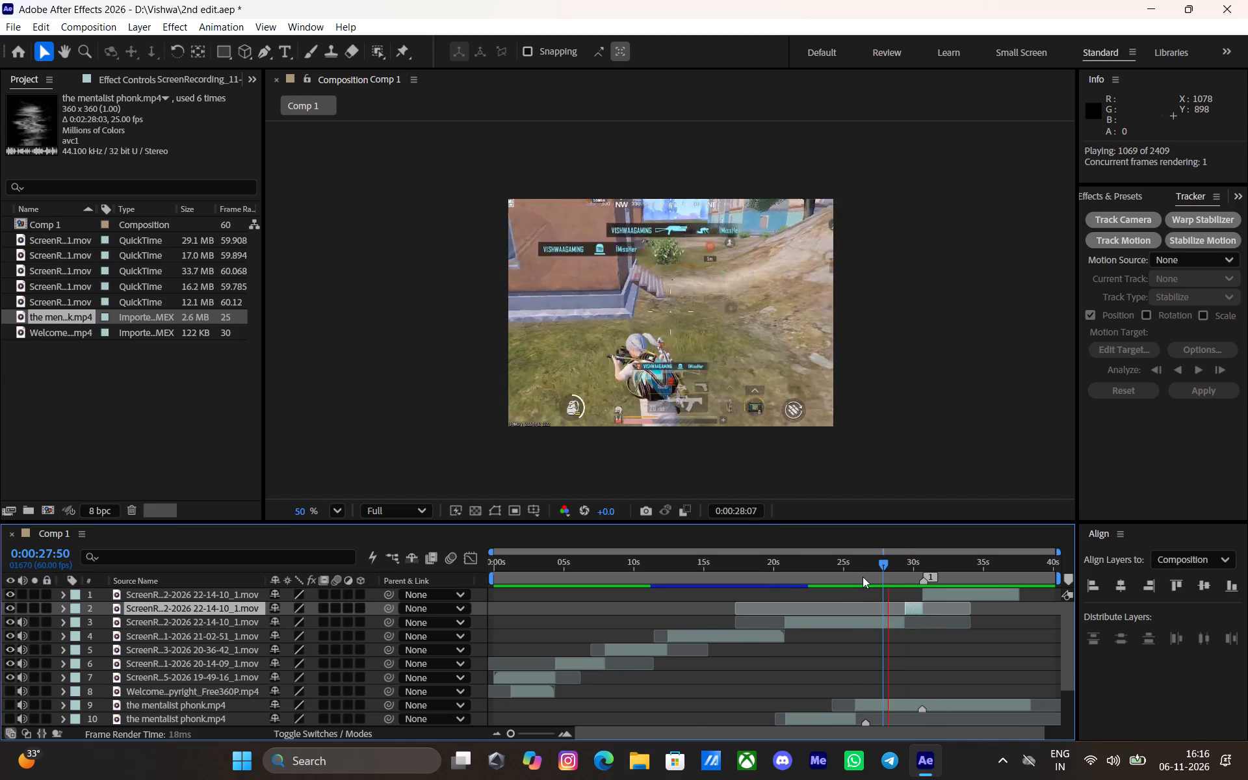
key("ctrl+s")
left_click(962, 633)
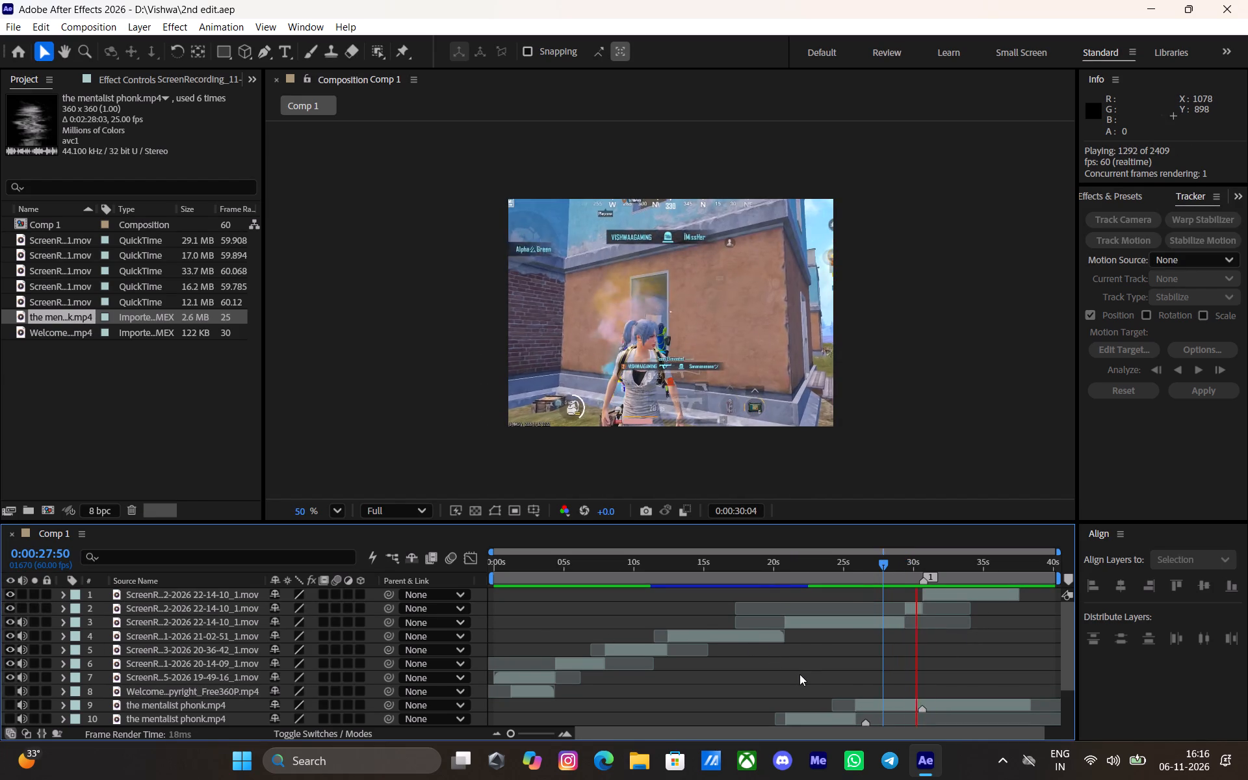
Preview the ending from 0:00:27:19 through the freeze frame.
left_click(876, 560)
key("space")
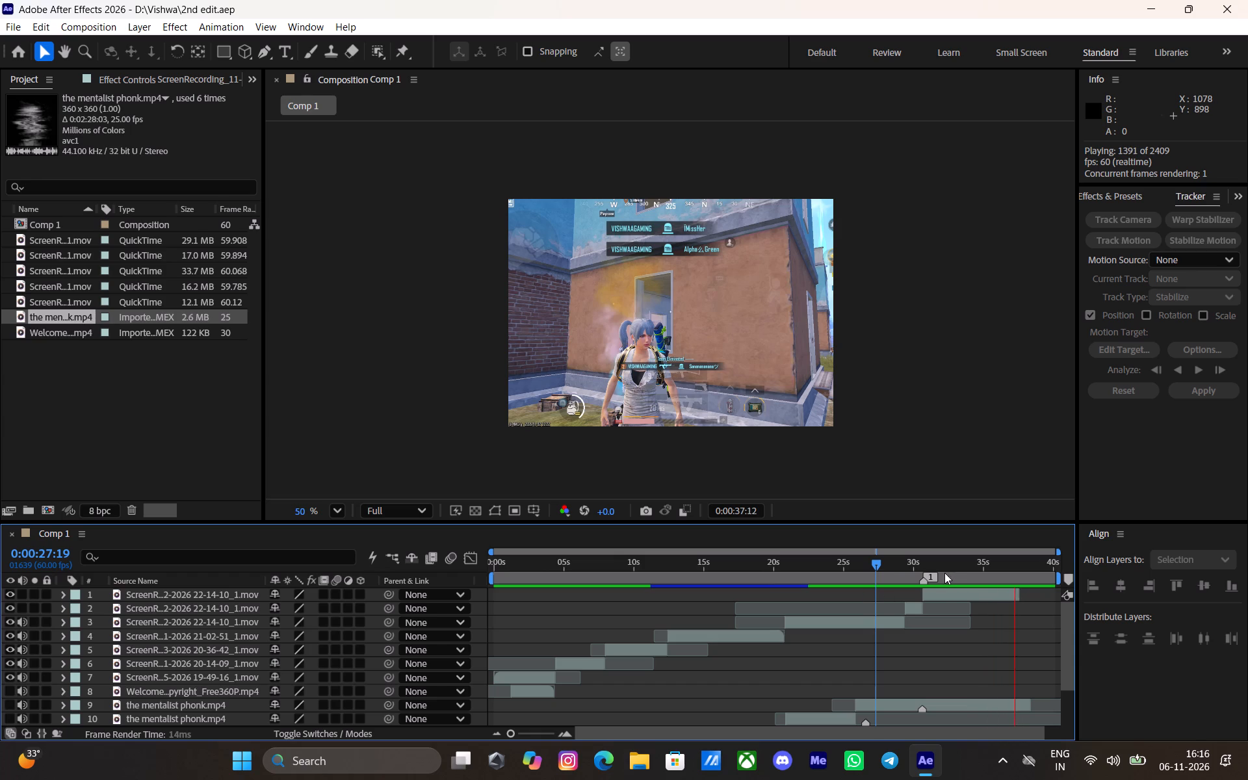
End the work area at 0:00:38:00, preview the closing seconds from 0:00:33:56, and save the project.
left_click(1023, 571)
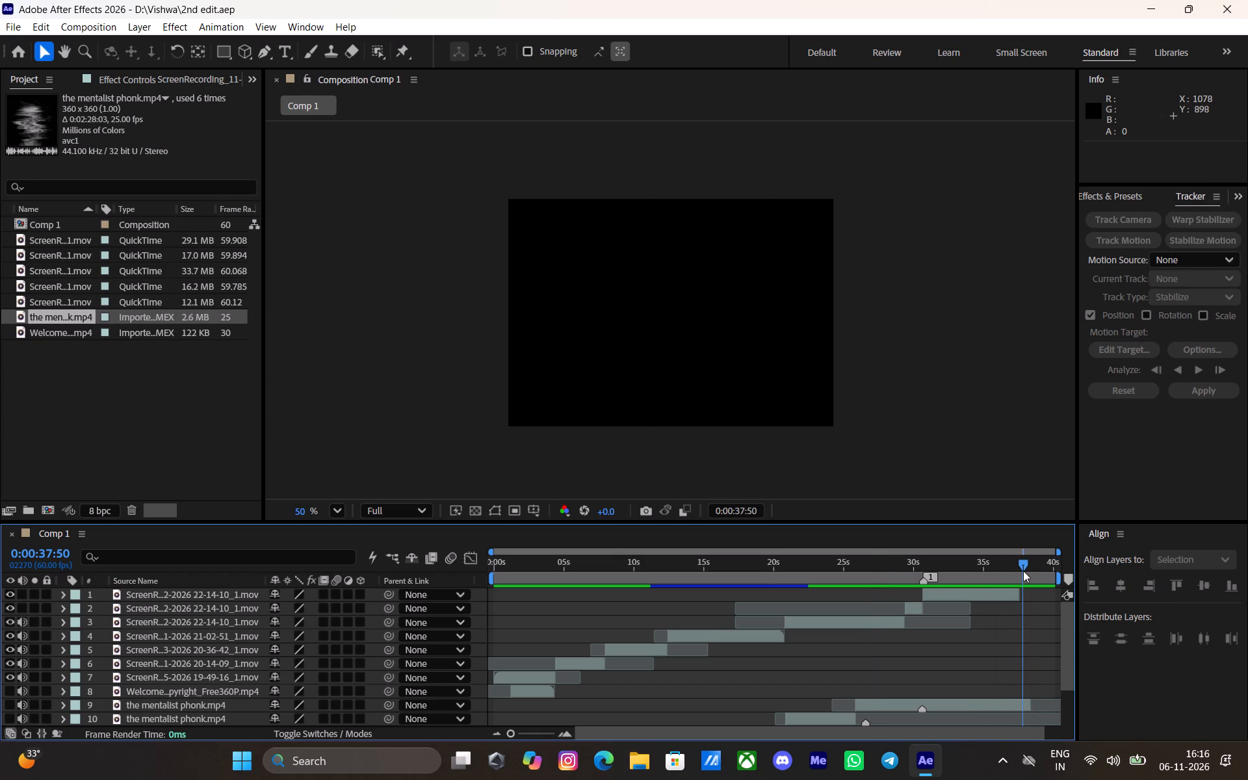
key("n")
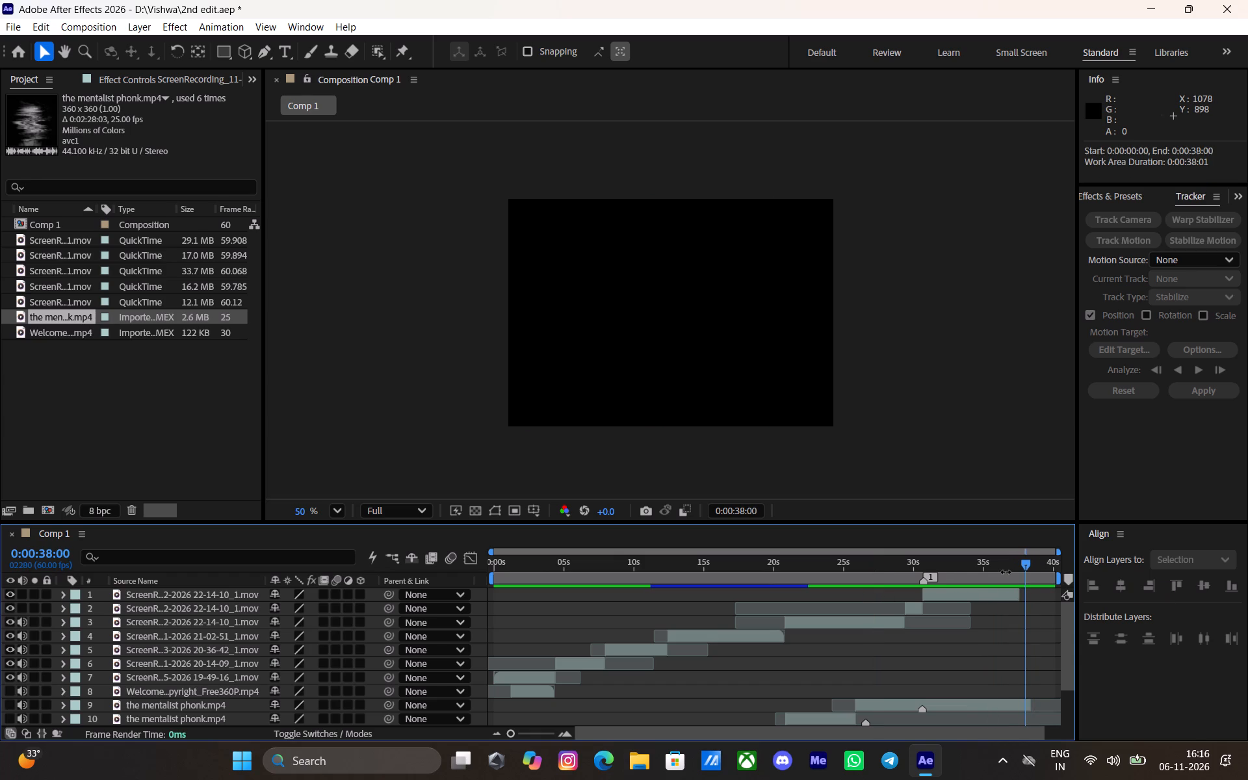
left_click(968, 563)
key("space")
left_click(1019, 627)
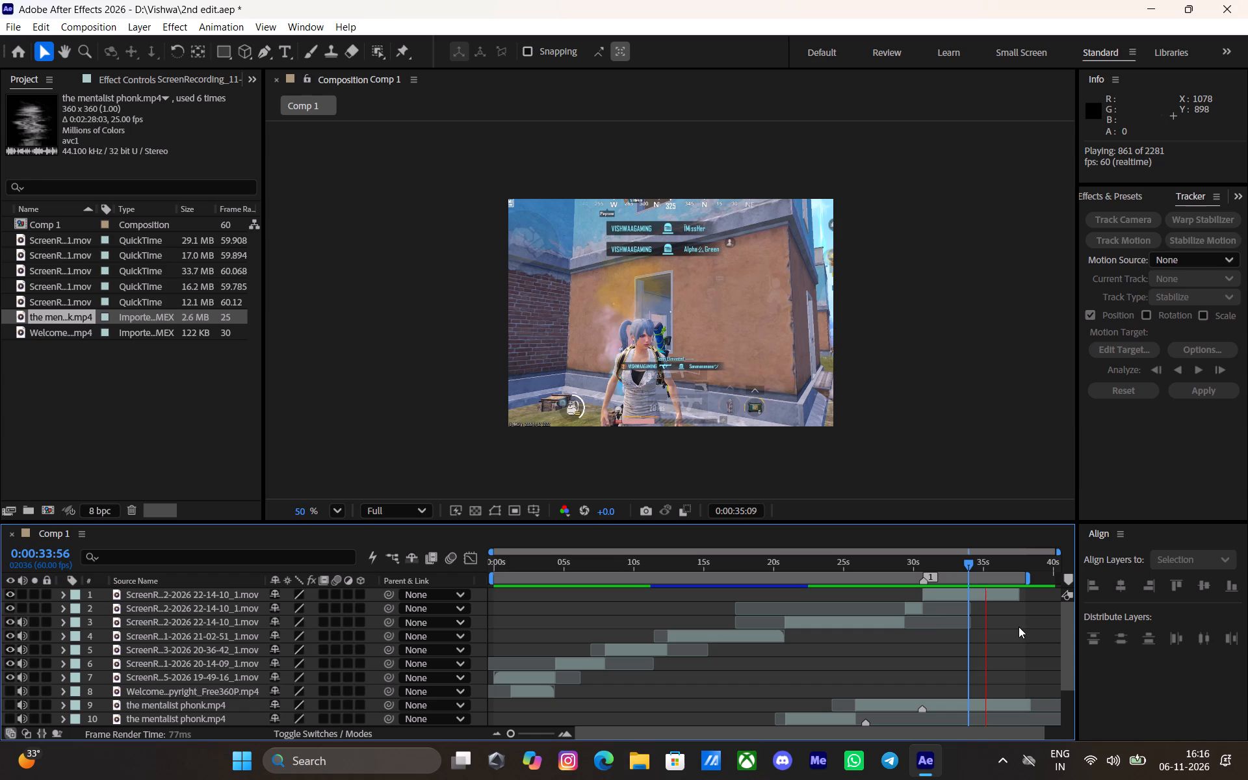
key("ctrl+s")
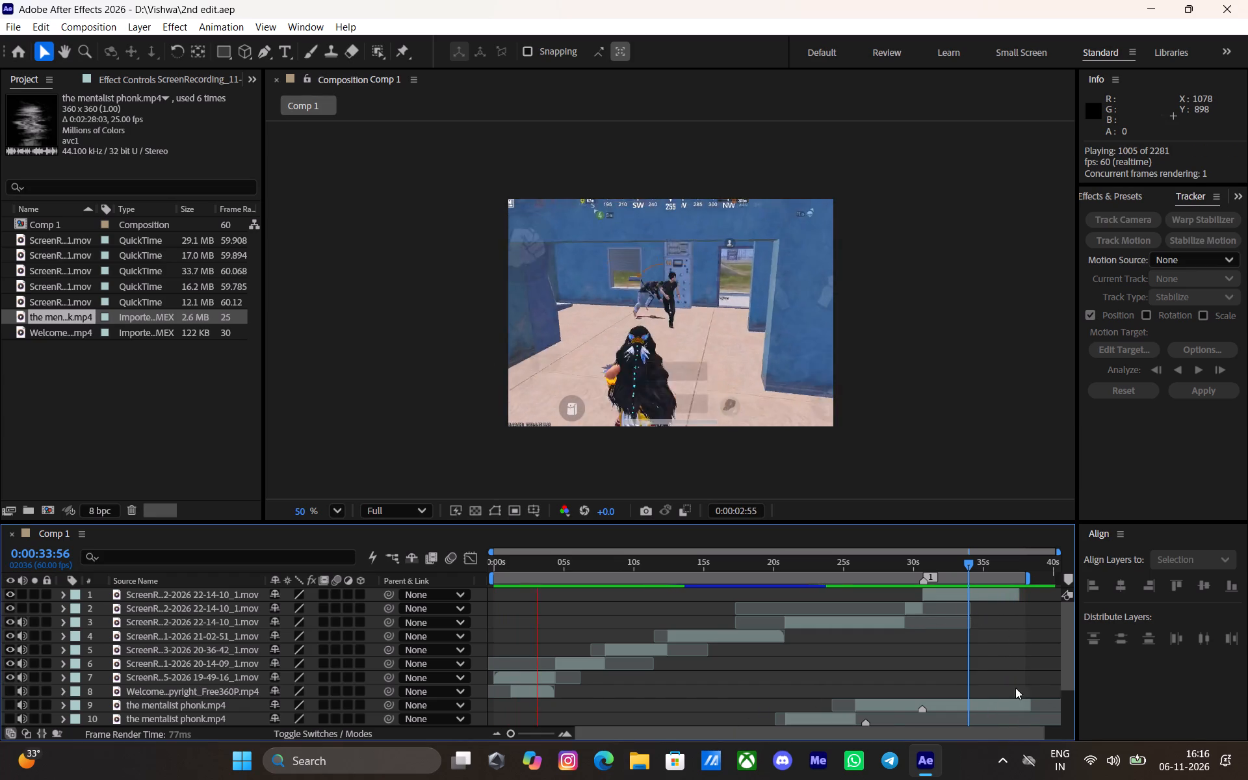
Extend the freeze-frame layer's end to the work area's end at about 0:00:38:00 and save the project.
left_click_drag(1020, 594, 1030, 597)
left_click(996, 636)
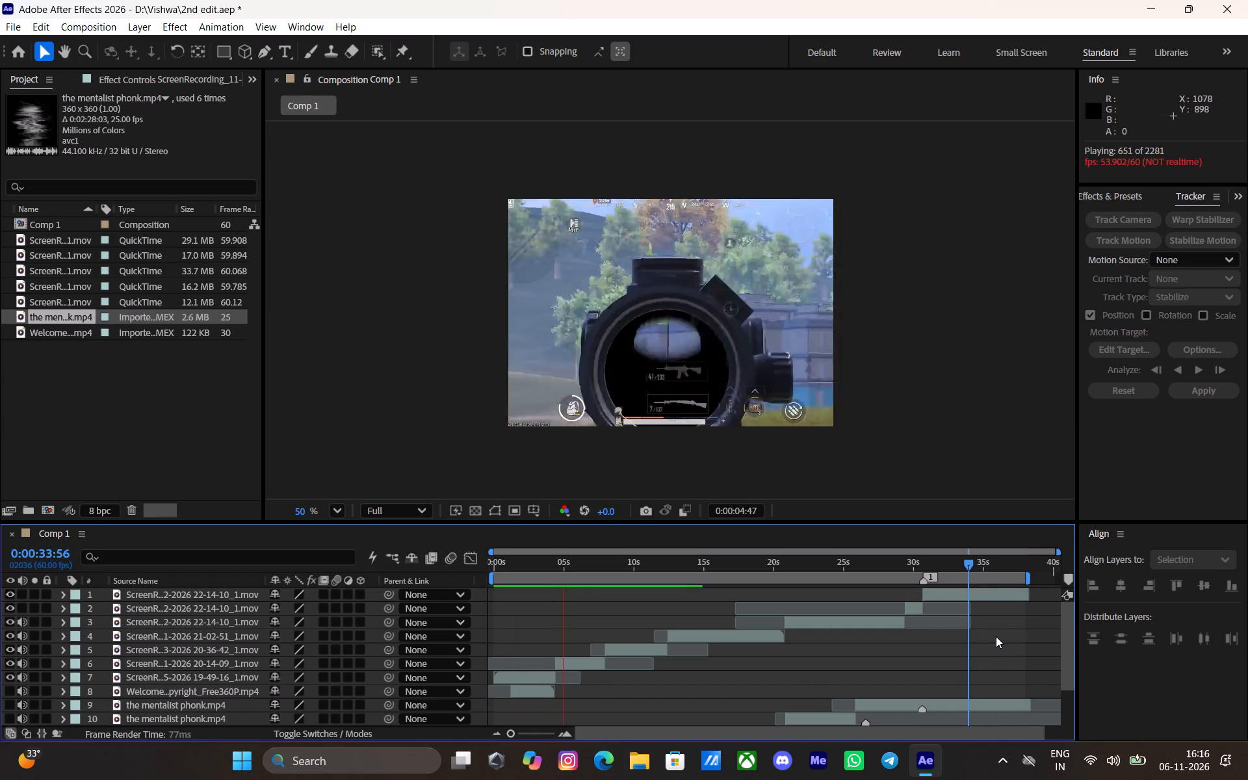
key("ctrl+s")
Preview the whole montage from 0:00:00:00.
left_click_drag(640, 561, 328, 580)
key("space")
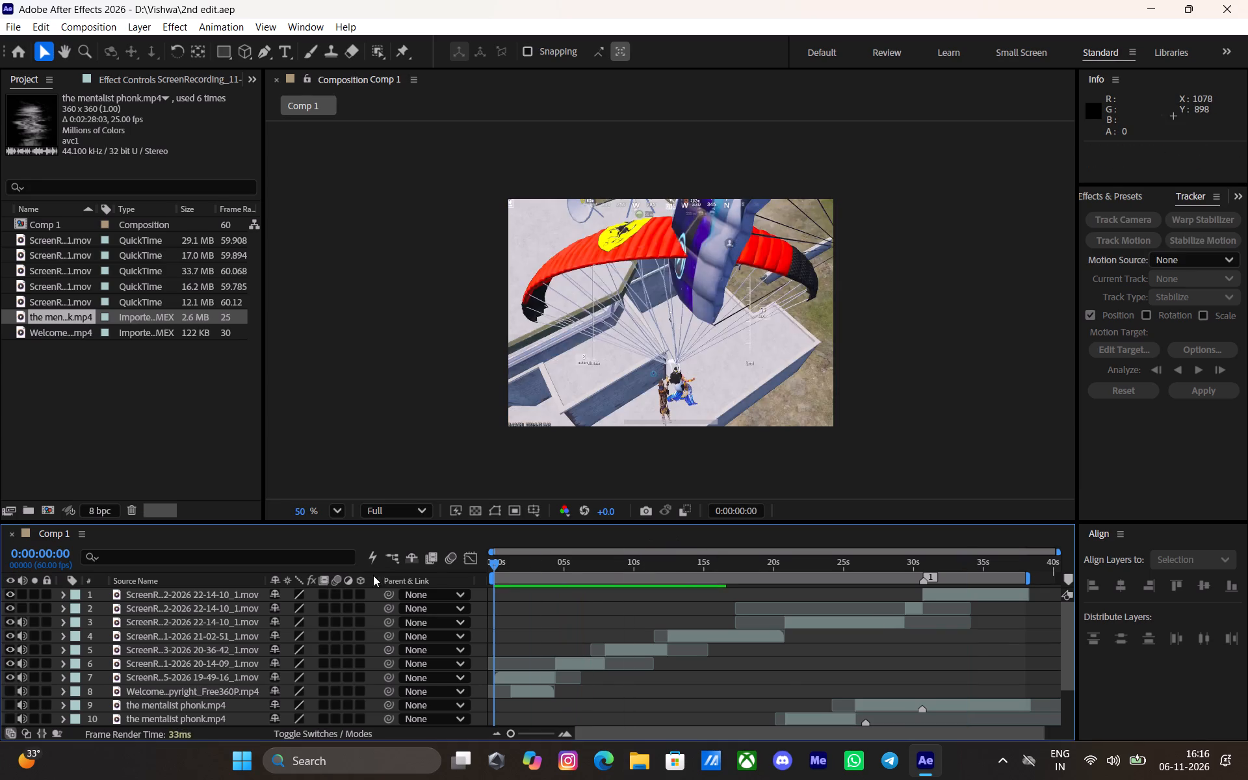
scroll(564, 615, "down", 5)
scroll(564, 615, "up", 6)
left_click(567, 622)
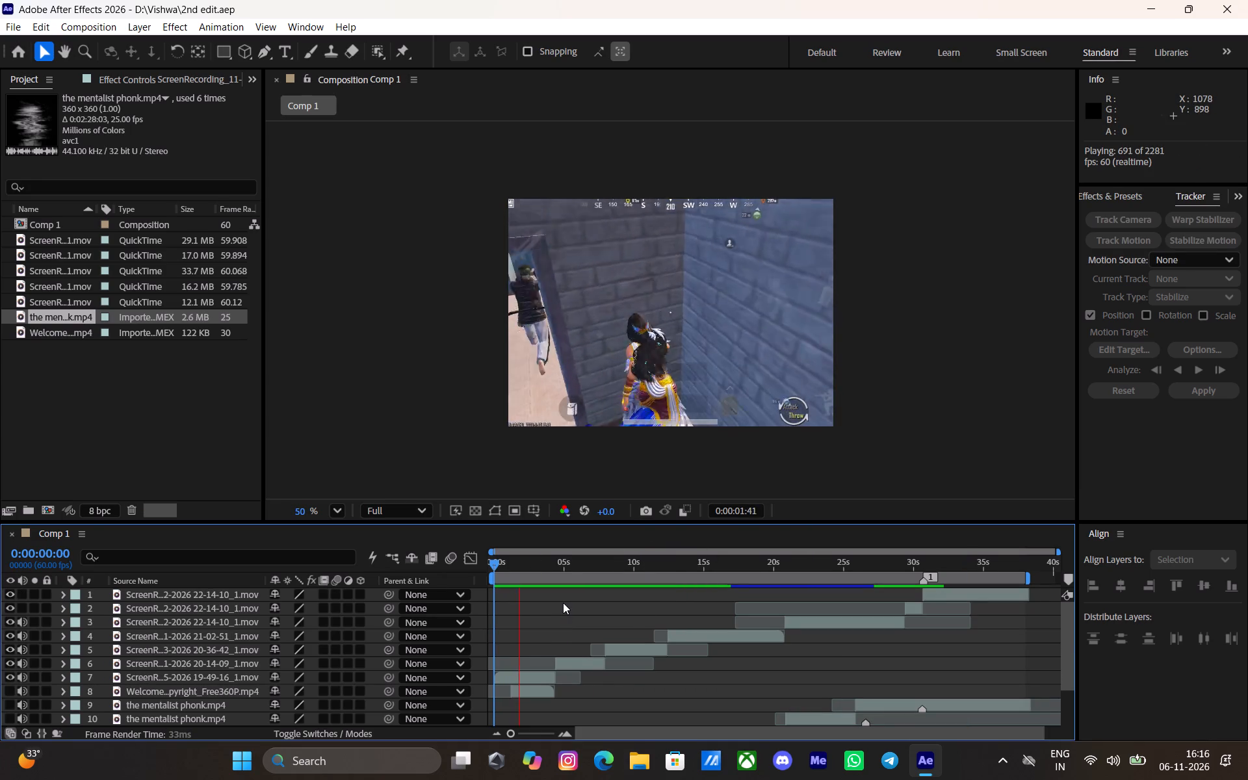
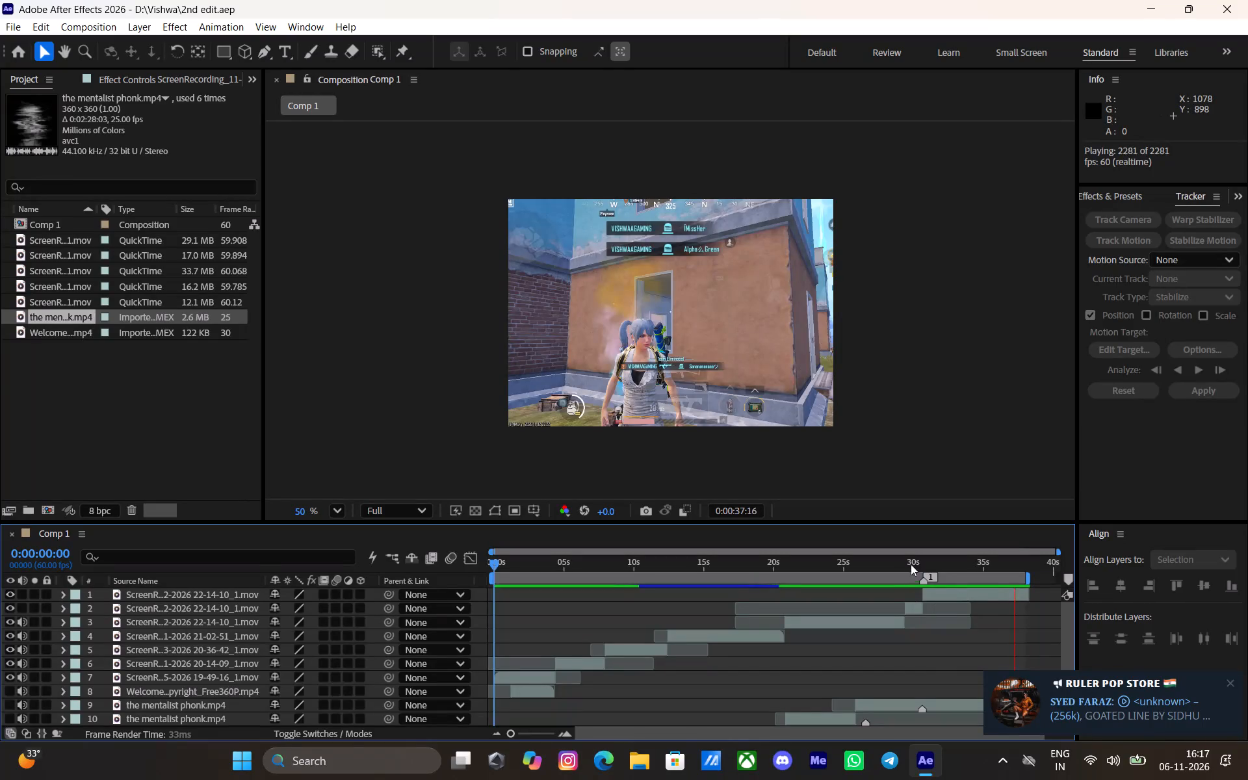
Preview the montage's closing section from 0:00:30:20, just before the freeze-frame layer starts.
left_click(918, 562)
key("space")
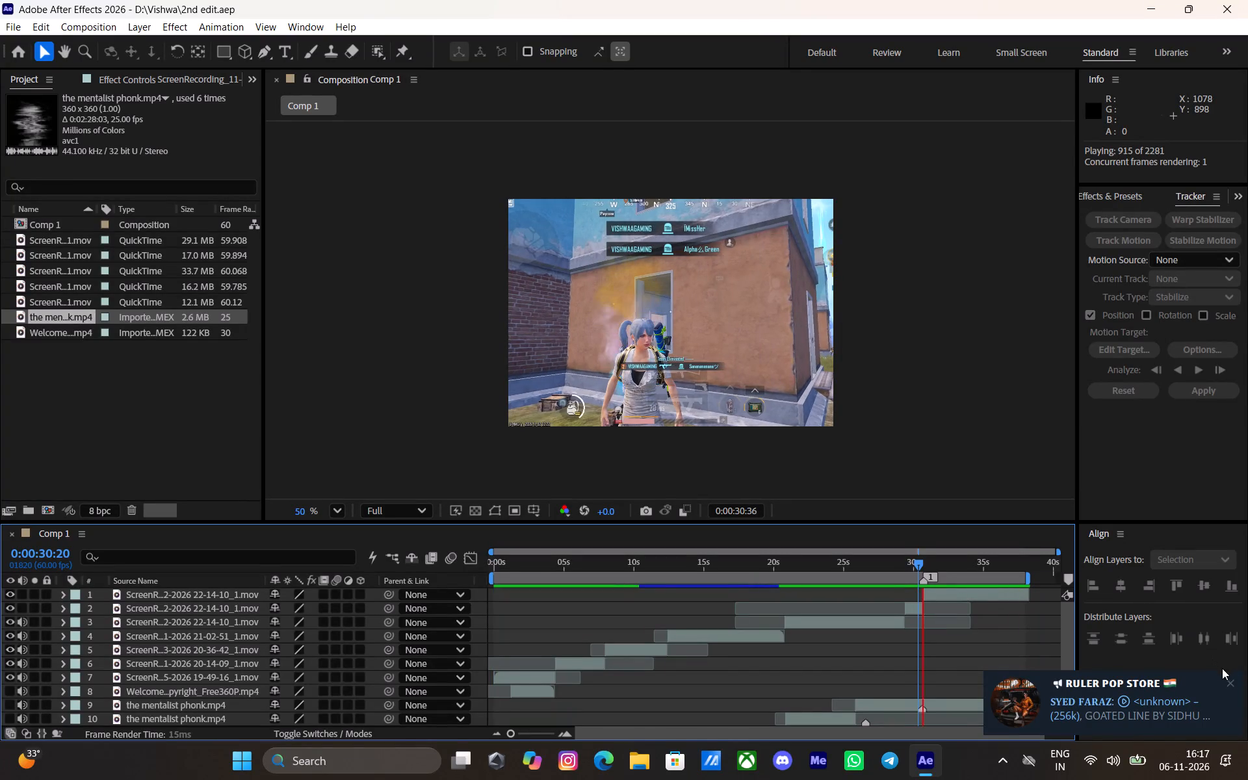
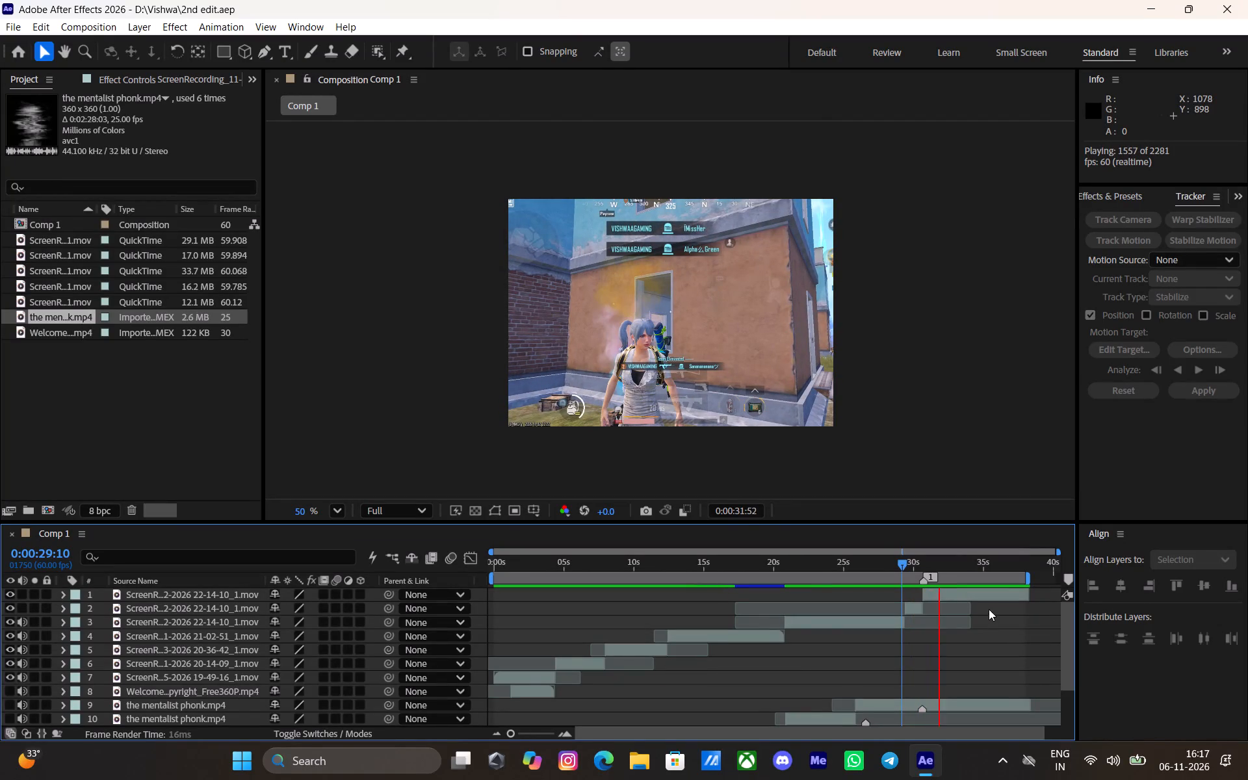
Return to 0:00:00:00 and preview the whole montage again from the start.
left_click(1011, 637)
left_click_drag(533, 560, 415, 573)
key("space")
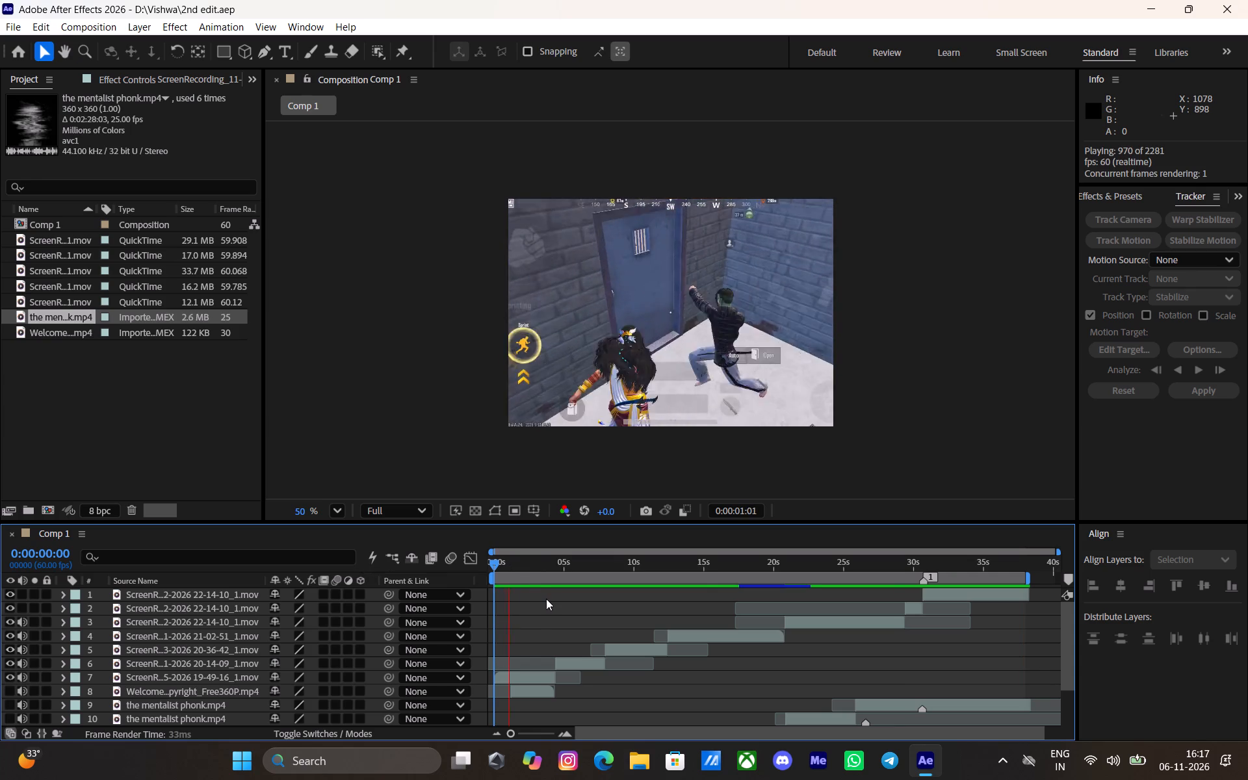
scroll(546, 599, "down", 3)
scroll(546, 599, "up", 3)
scroll(546, 599, "down", 4)
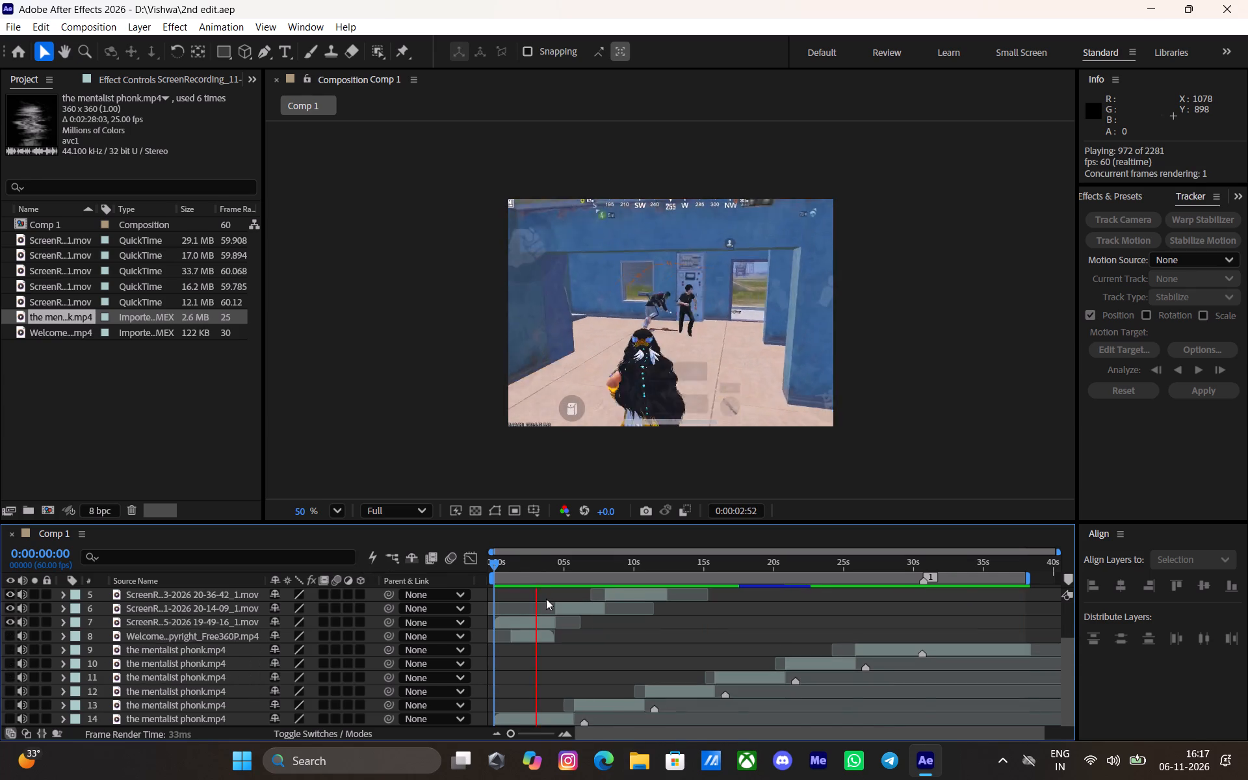
scroll(546, 599, "up", 4)
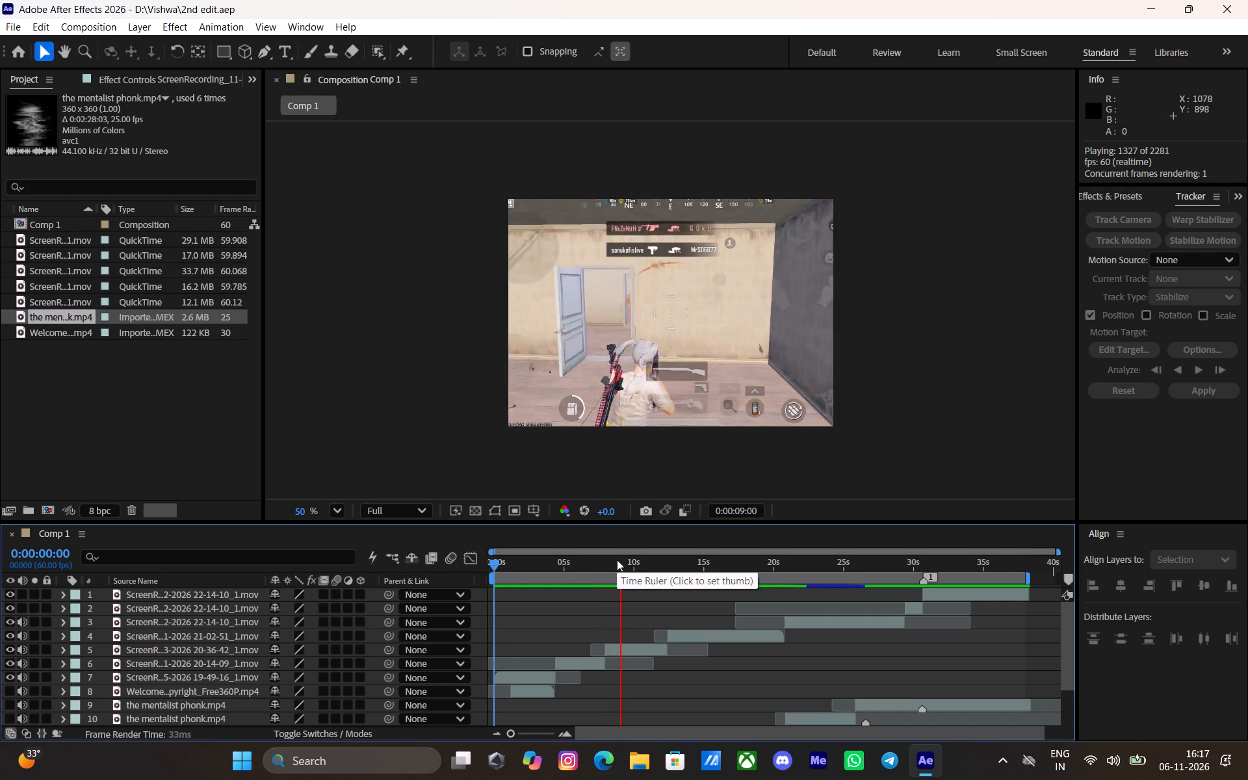
Reveal the audio waveform of the last "the mentalist phonk.mp4" segment, layer 9, which runs under the ending.
scroll(911, 658, "up", 1)
scroll(911, 658, "down", 3)
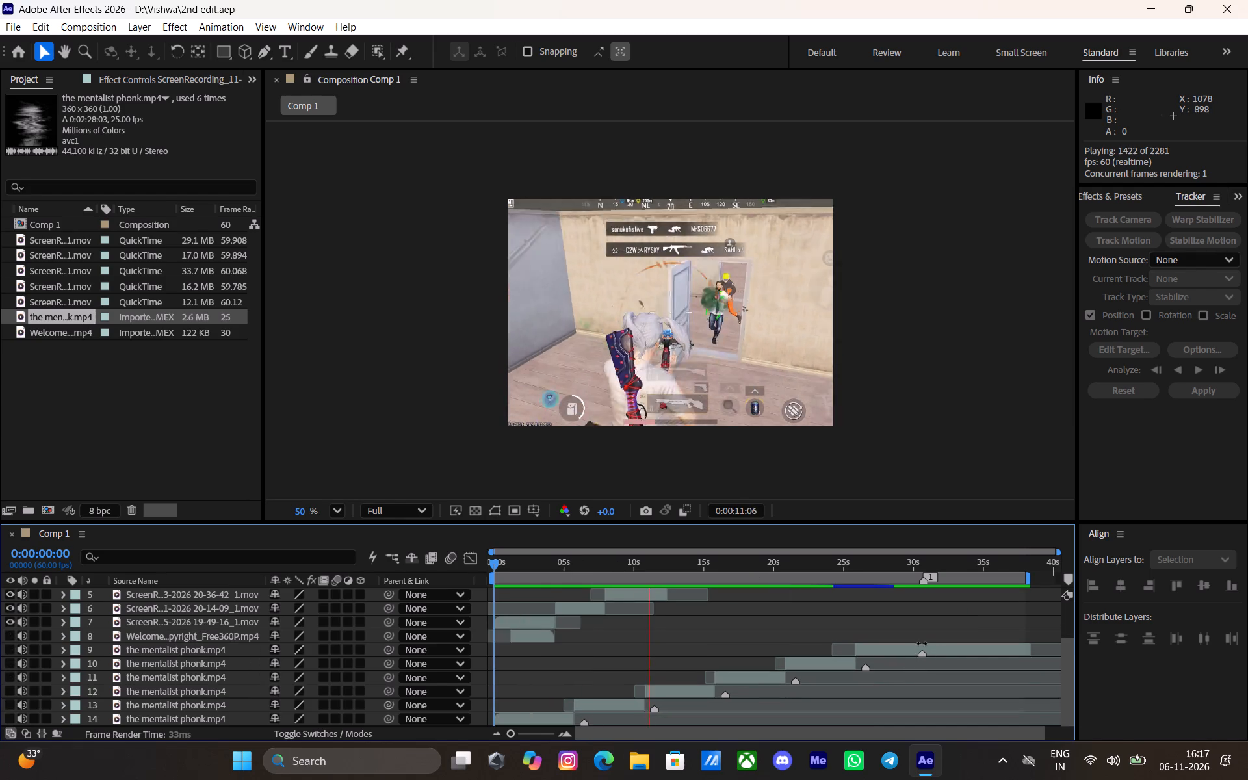
left_click(952, 651)
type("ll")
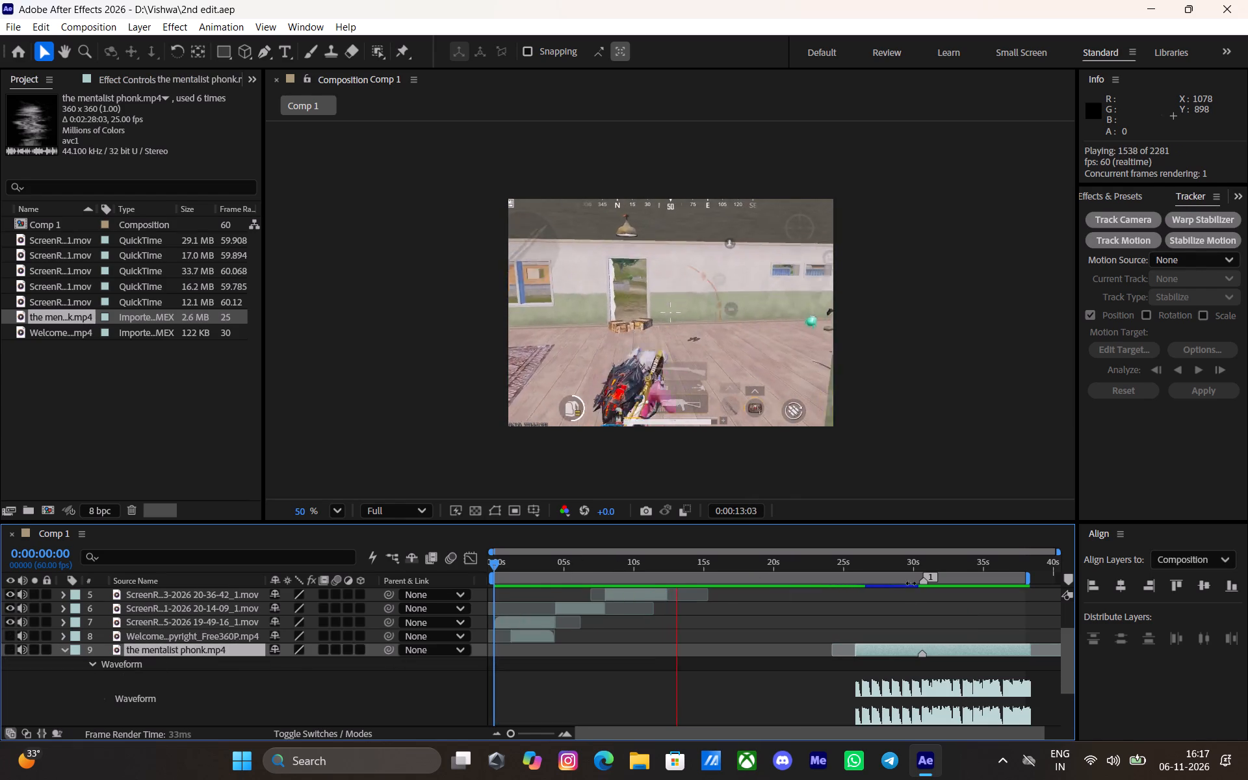
Preview the mentalist phonk music around the marker near 0:00:30:30, starting from 0:00:30:15.
scroll(908, 595, "down", 1)
left_click(920, 571)
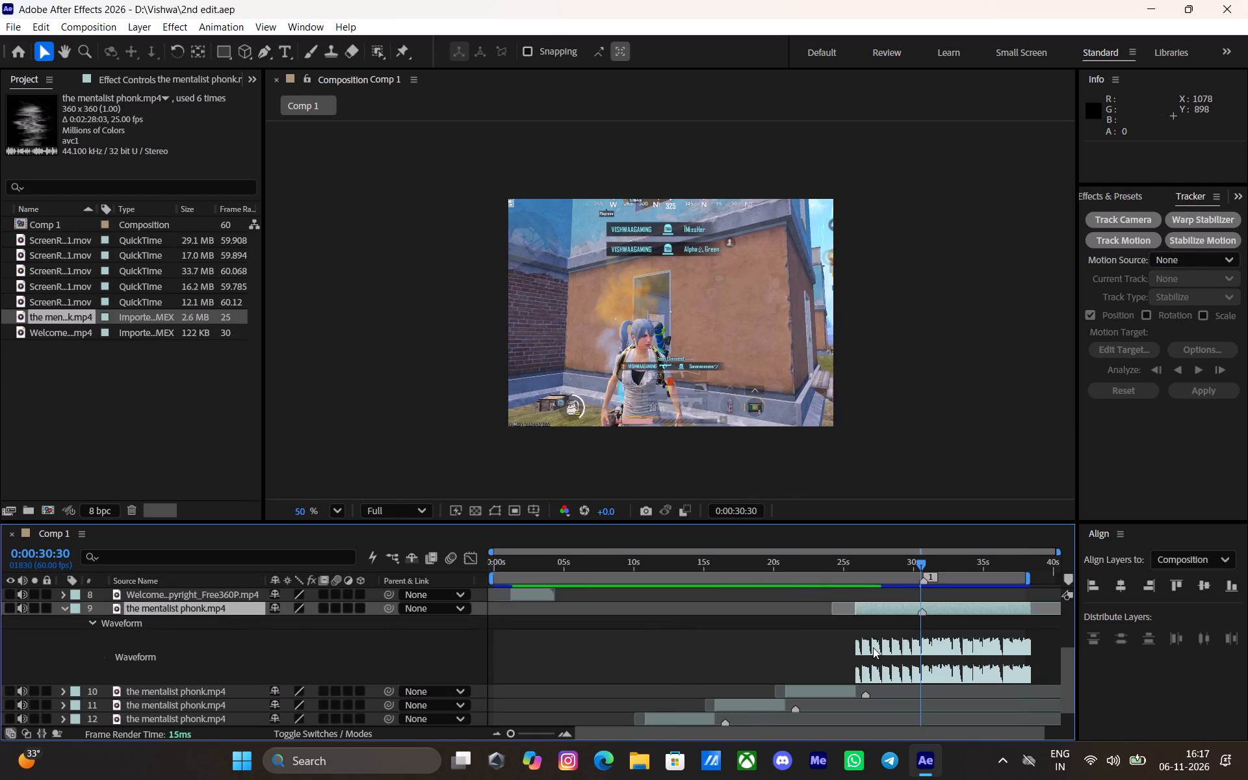
left_click(546, 730)
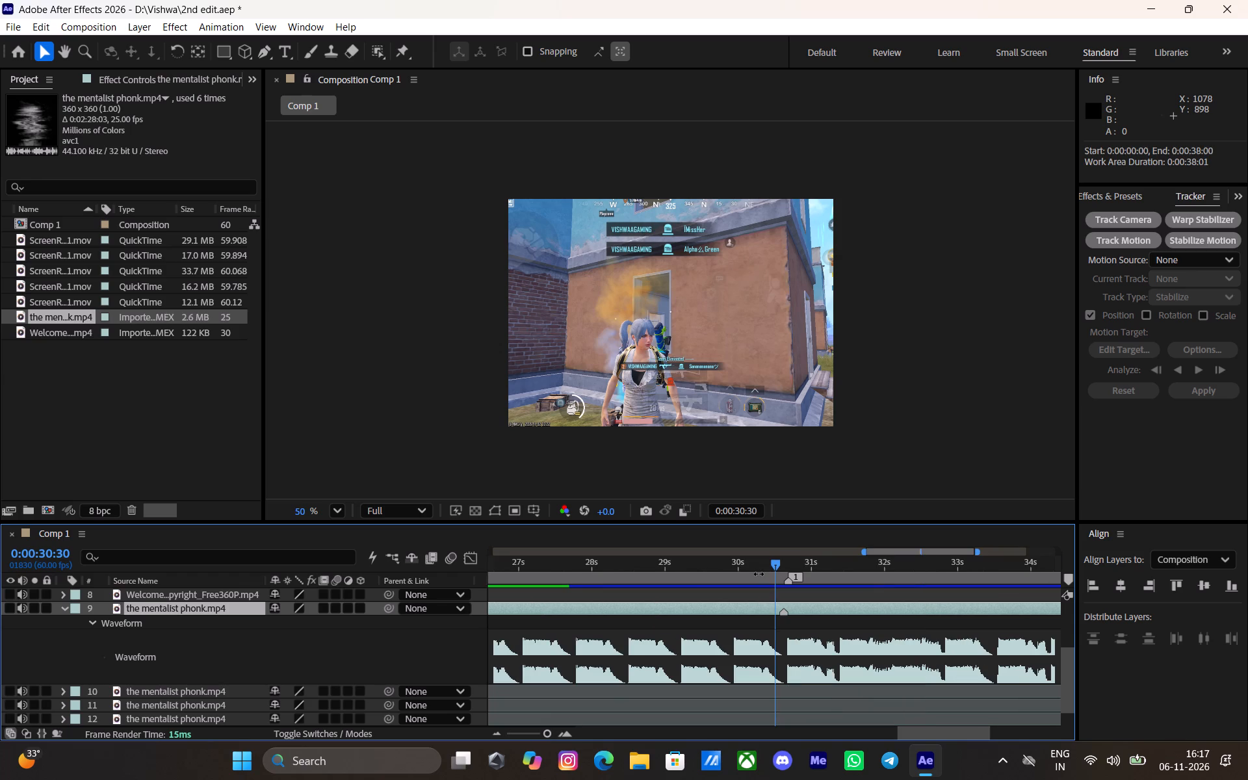
left_click(759, 573)
left_click(757, 571)
key("space")
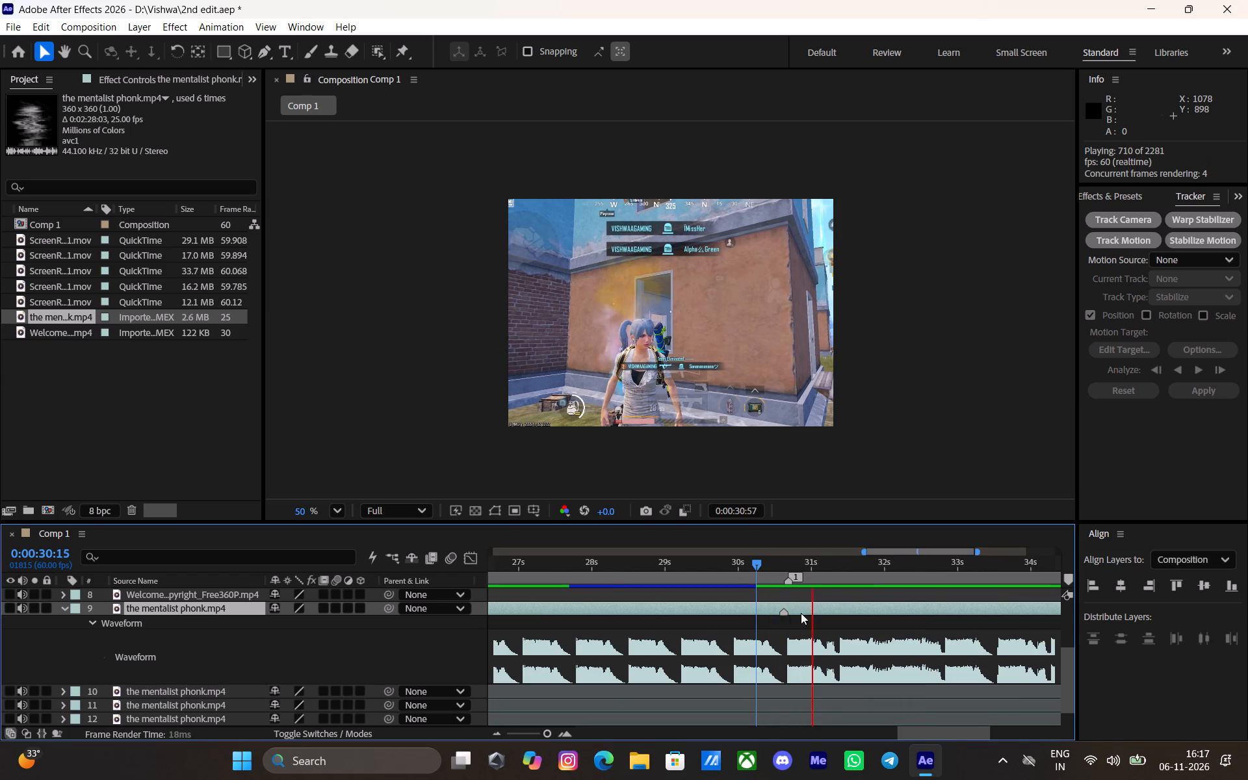
left_click(776, 566)
key("space")
Add a -5 dB Audio Levels keyframe on mentalist phonk layer 9 just before the marker, placing it at 0:00:30:15.
left_click_drag(772, 570, 775, 577)
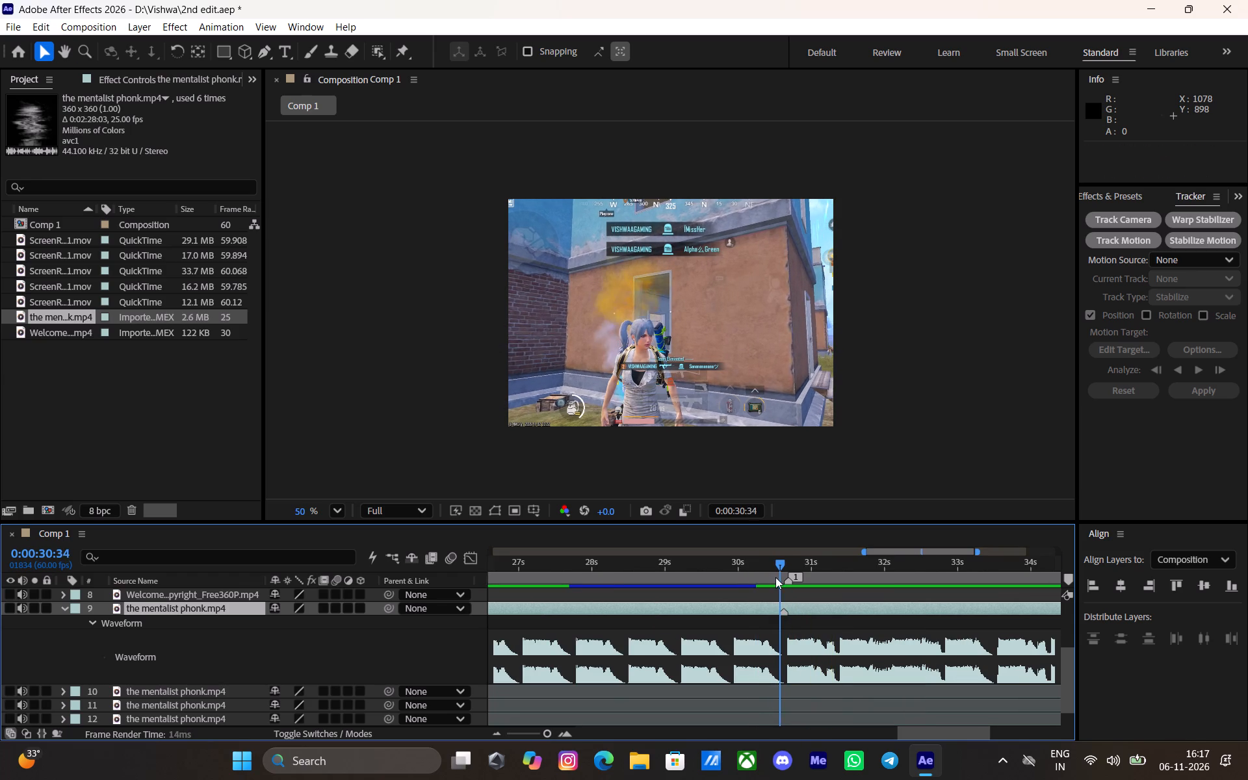
left_click_drag(775, 577, 759, 590)
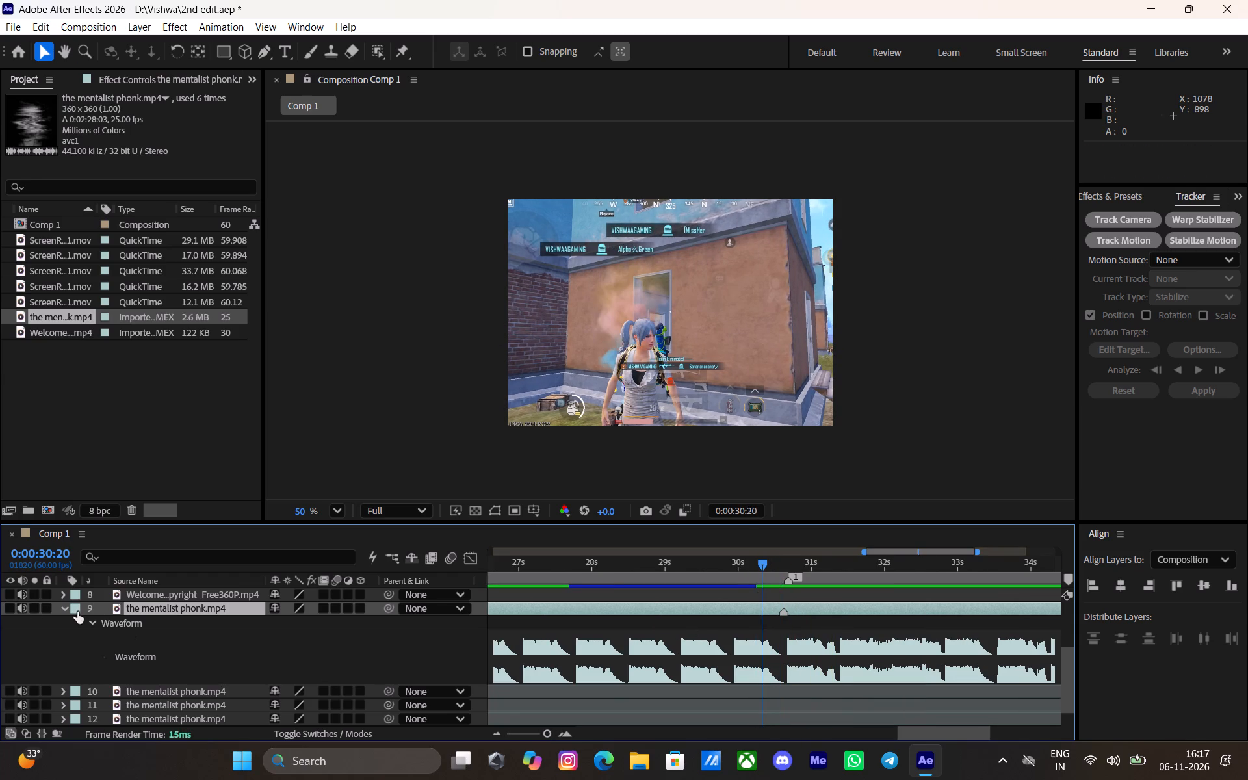
key("l")
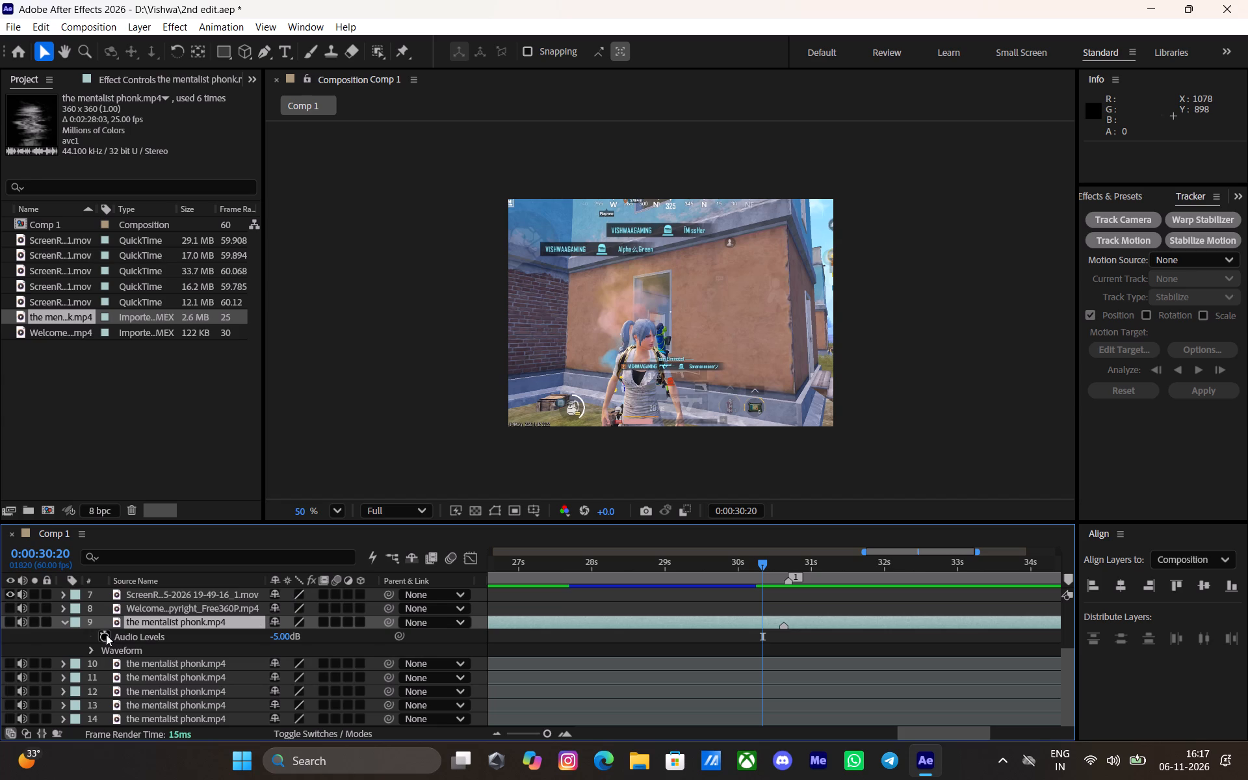
left_click(106, 636)
key("space")
key("space")
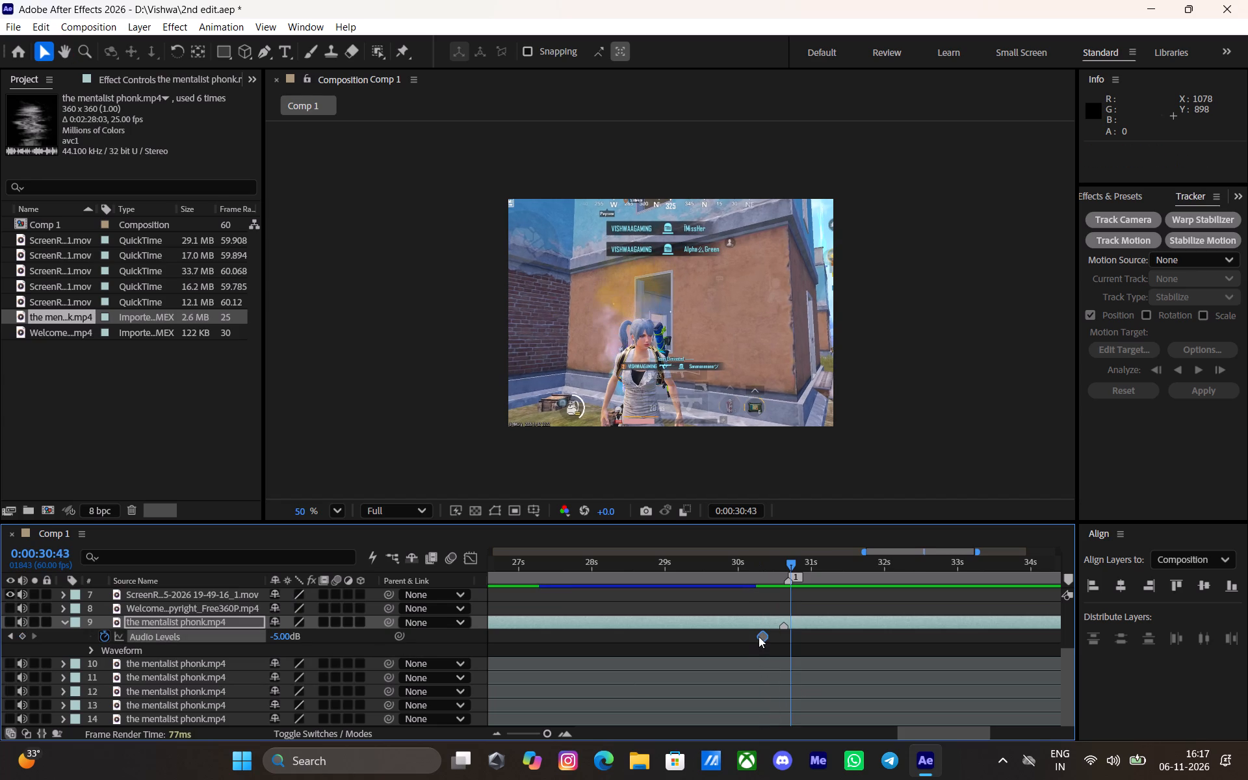
left_click_drag(759, 636, 753, 647)
At 0:00:30:40, set layer 9's Audio Levels to 0 dB as a second keyframe and preview from there.
left_click_drag(792, 563, 786, 571)
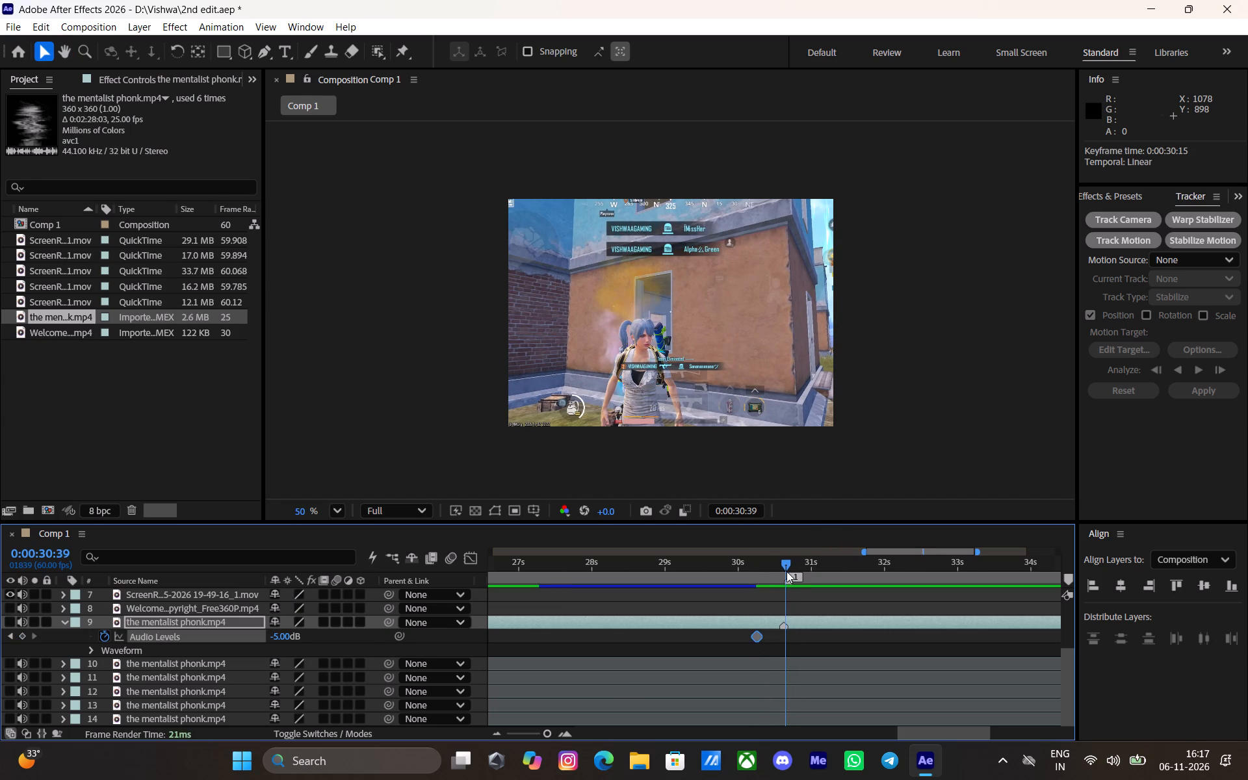
left_click_drag(786, 571, 788, 569)
left_click(282, 636)
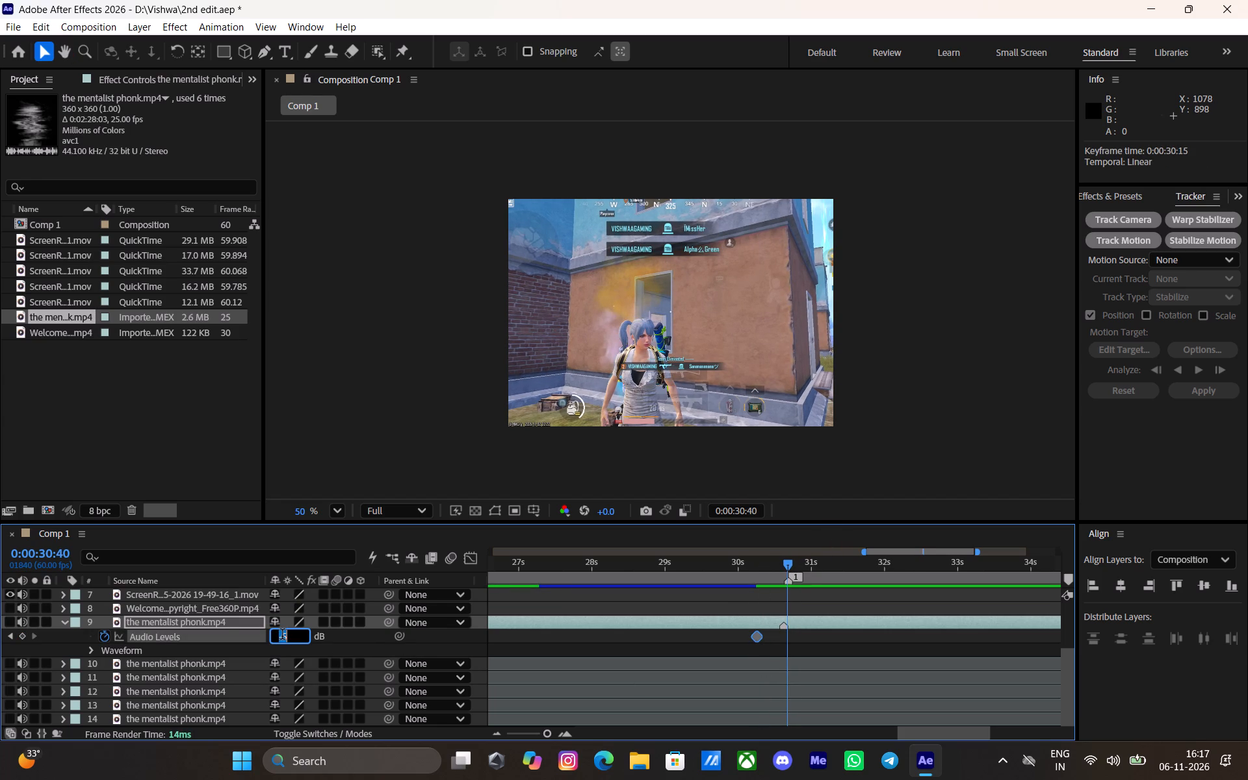
key("0")
key("Return")
key("space")
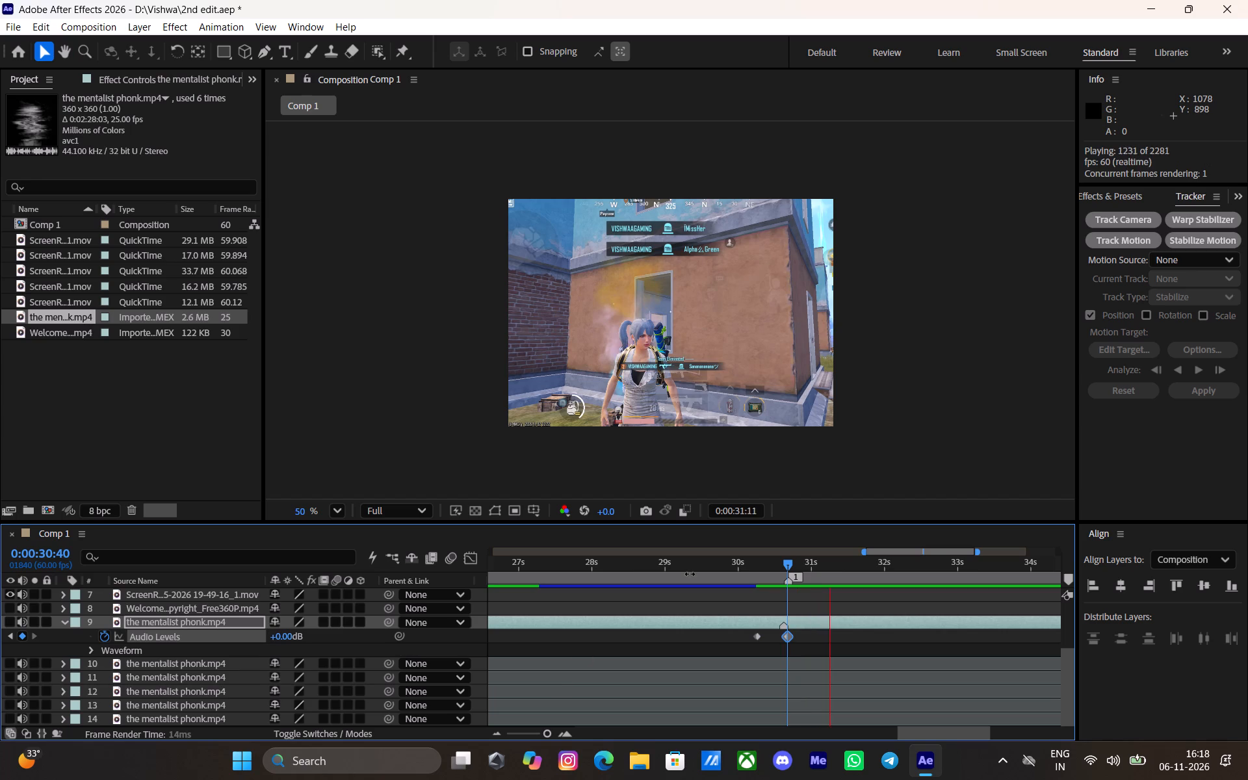
Preview the volume rise, move the first Audio Levels keyframe earlier to about 0:00:29:50, and replay from 0:00:29:21.
left_click(718, 565)
key("space")
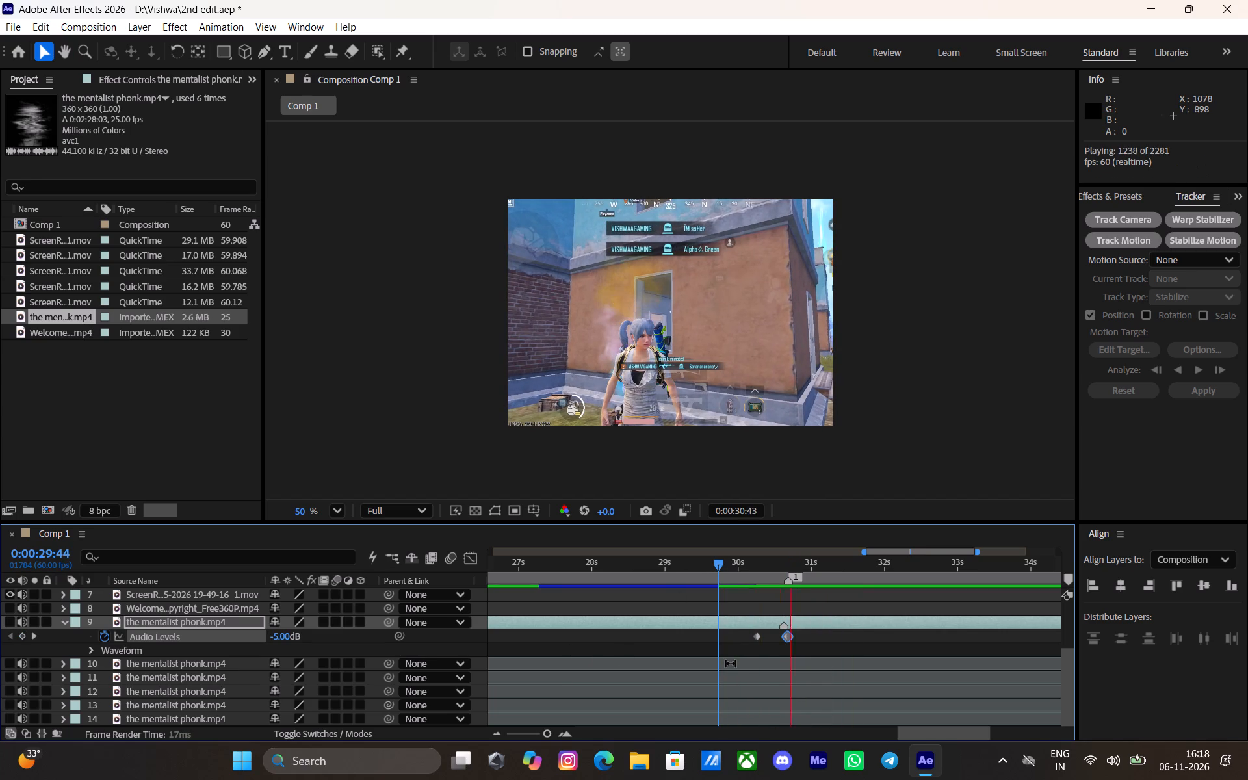
left_click_drag(757, 637, 727, 648)
left_click(692, 560)
key("space")
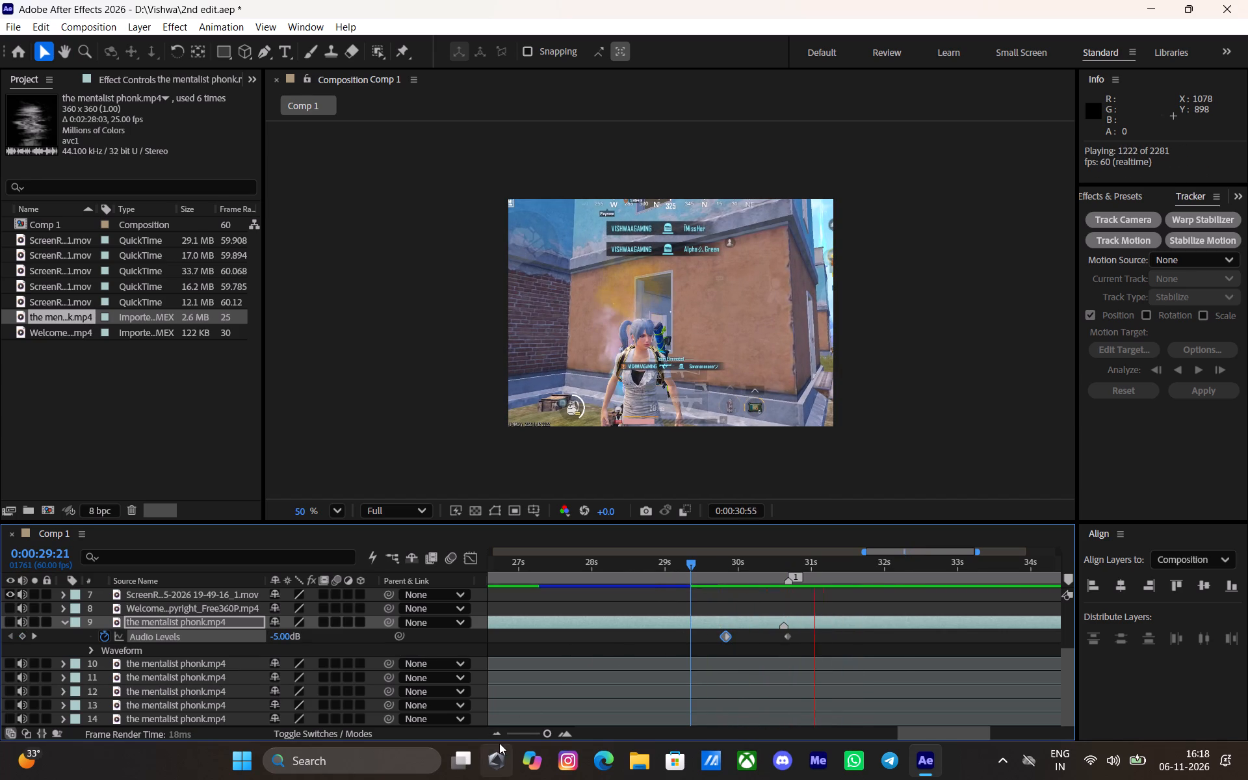
Show the whole Comp 1 timeline with all layers and save the project.
left_click_drag(512, 732, 495, 740)
left_click(783, 630)
scroll(783, 630, "up", 3)
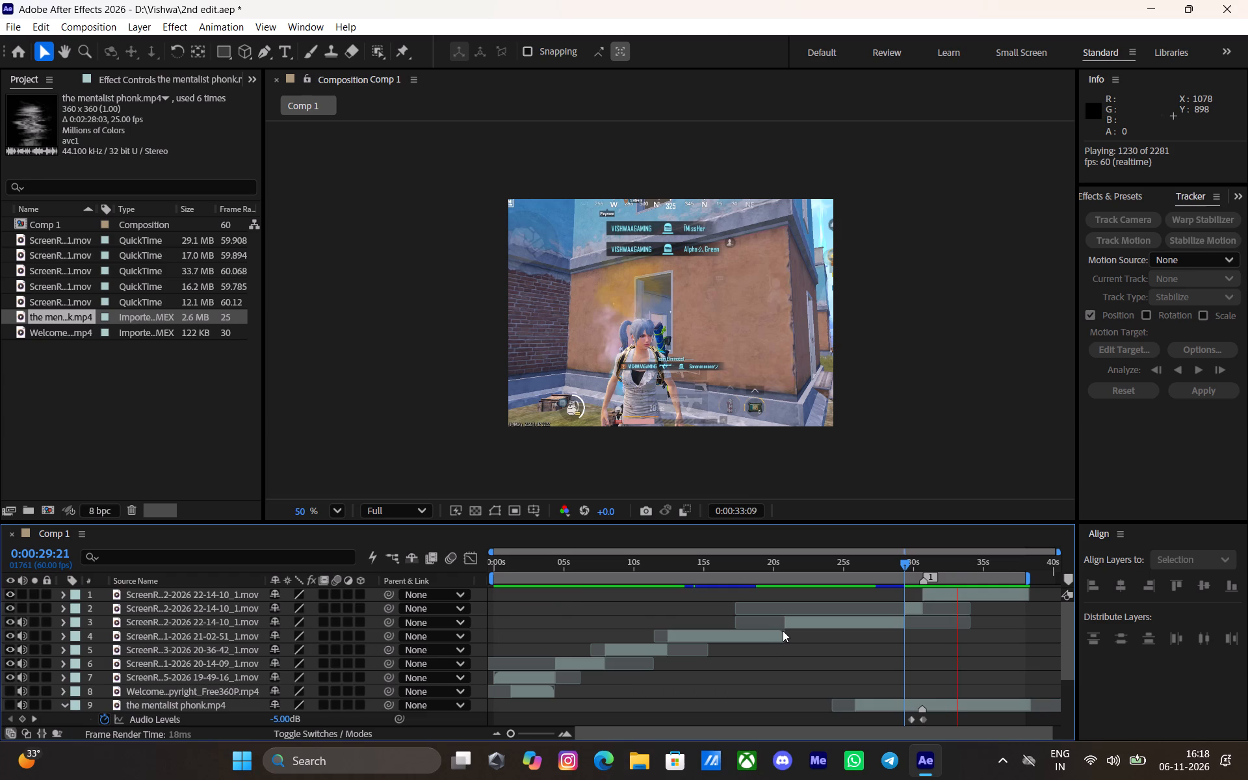
key("u")
key("ctrl+s")
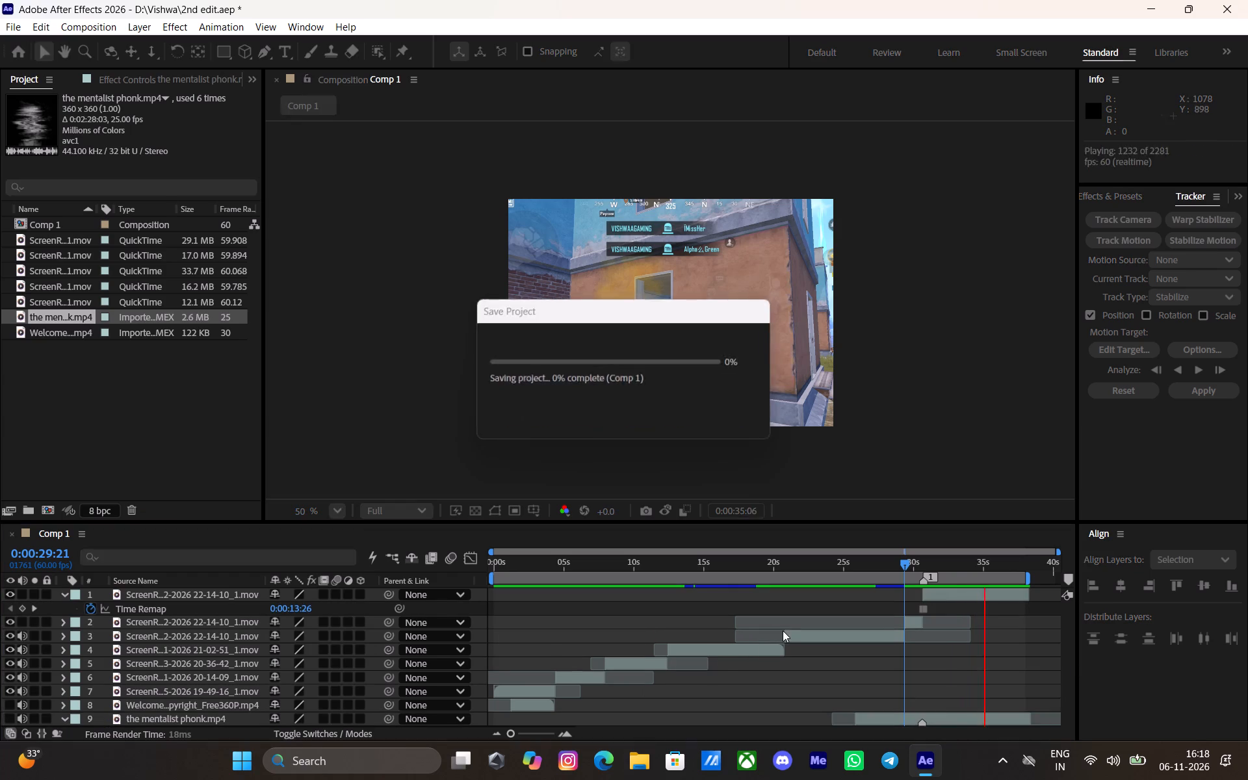
key("space")
Add Comp 1 to the render queue and set its output module to Lossless.
left_click(10, 27)
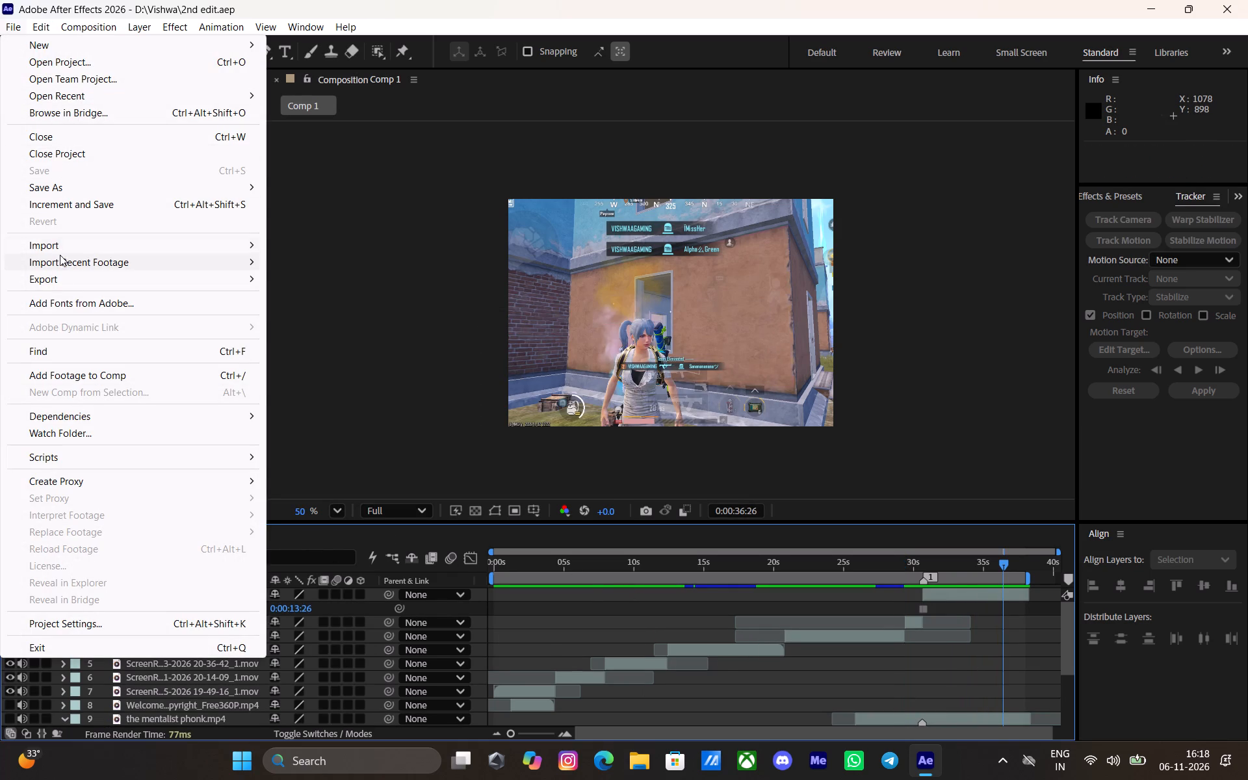
left_click(309, 300)
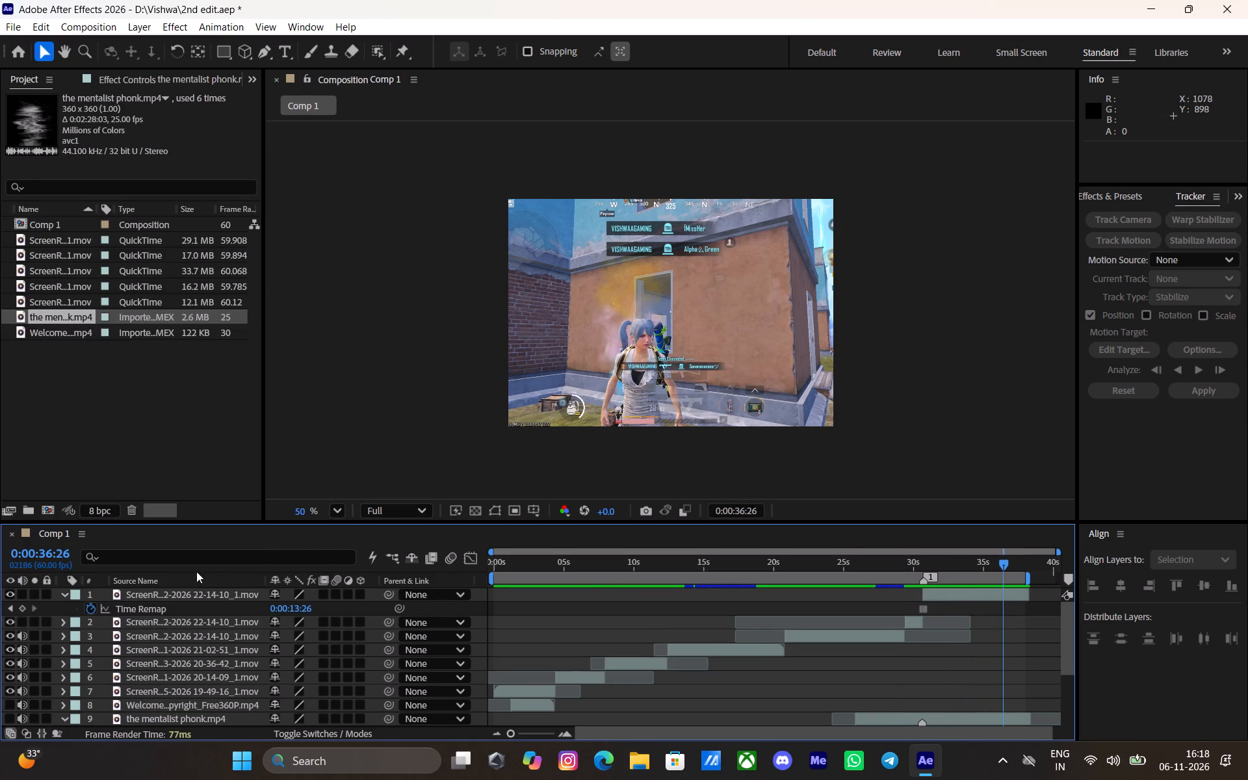
left_click(99, 634)
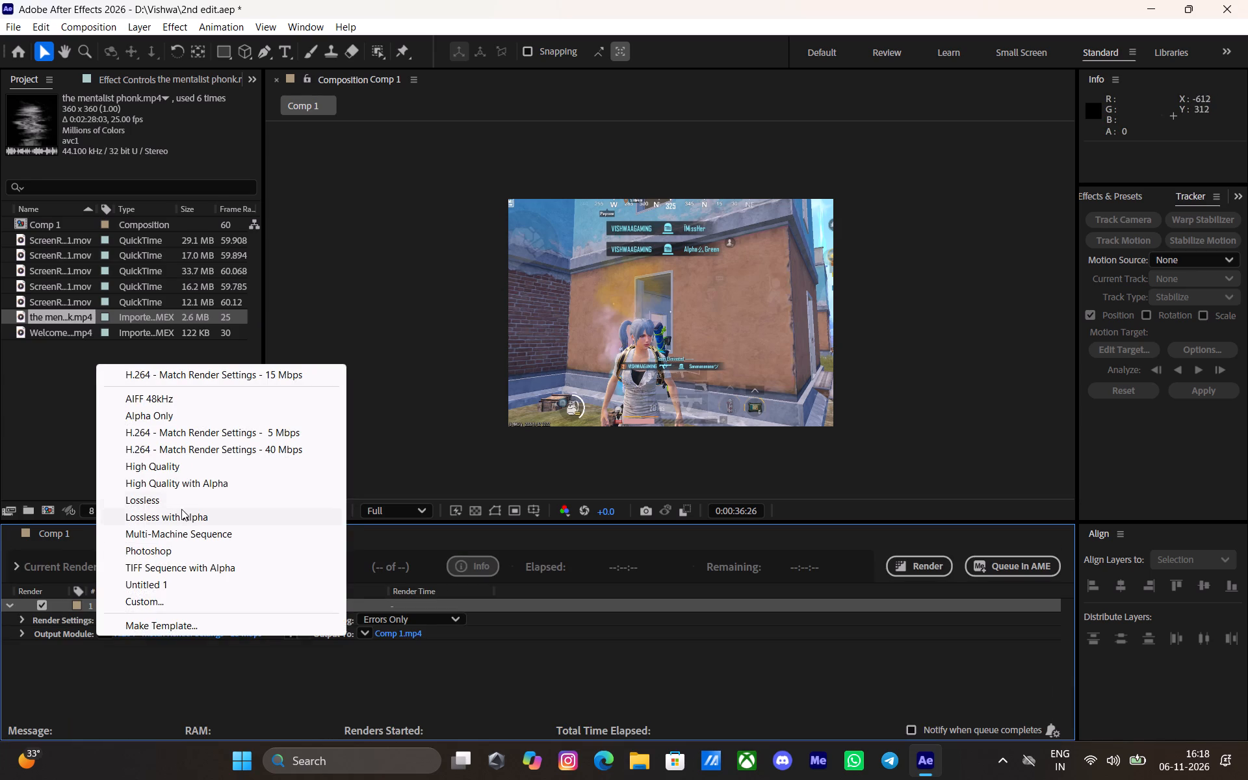
double_click(182, 508)
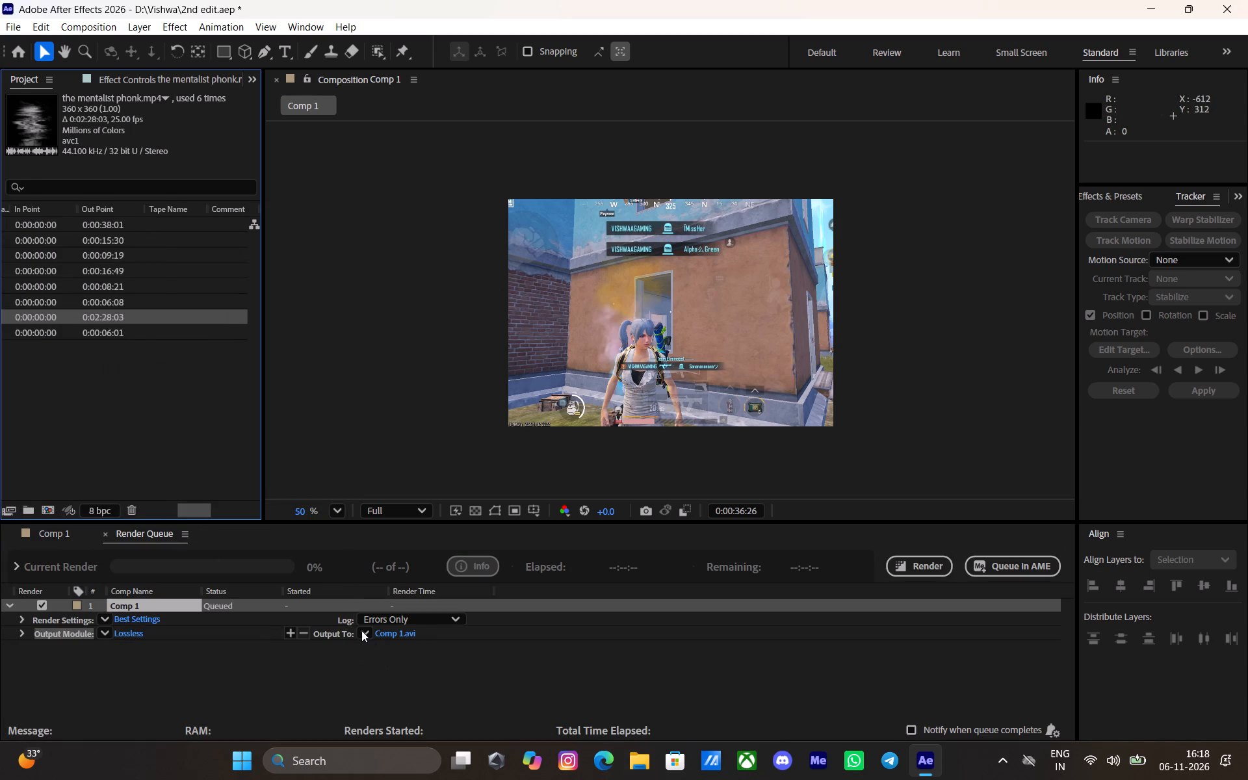
Set the render's output file to 2nd edit in AVI format, saved in the Vishwa folder on drive D.
left_click(362, 636)
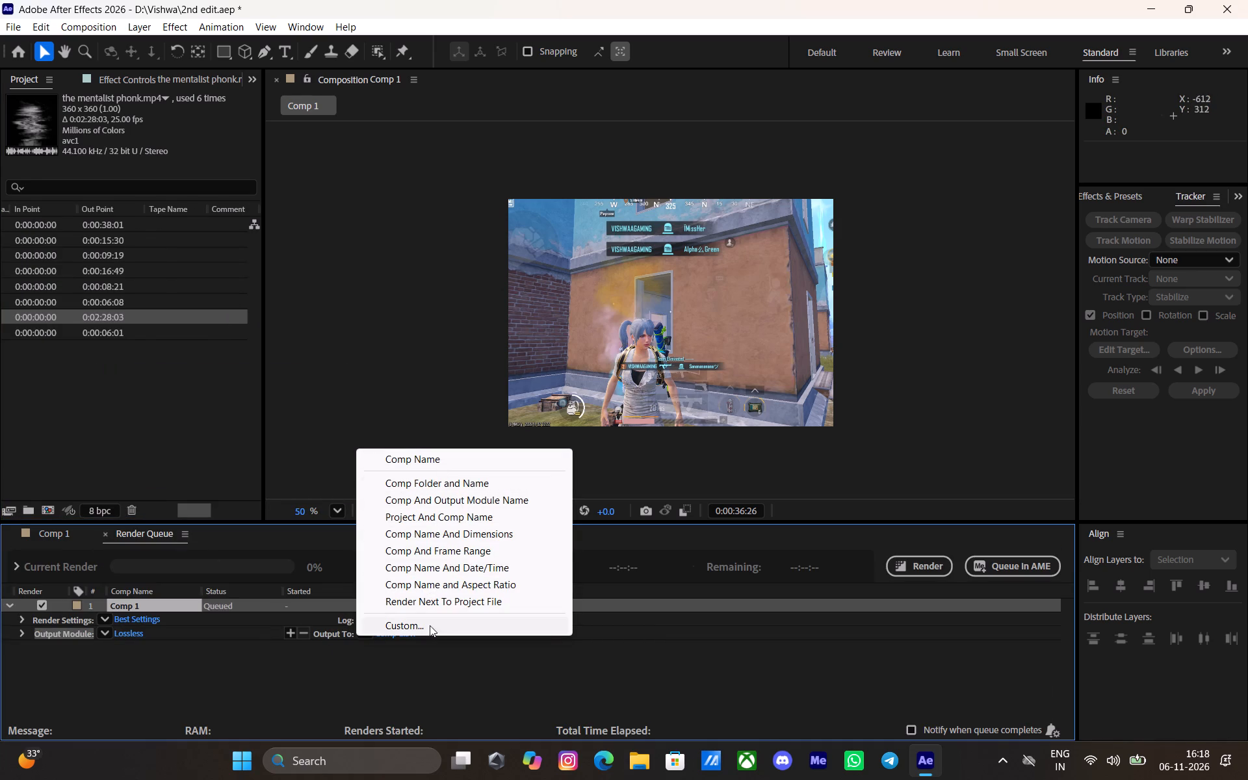
left_click(415, 655)
left_click(392, 636)
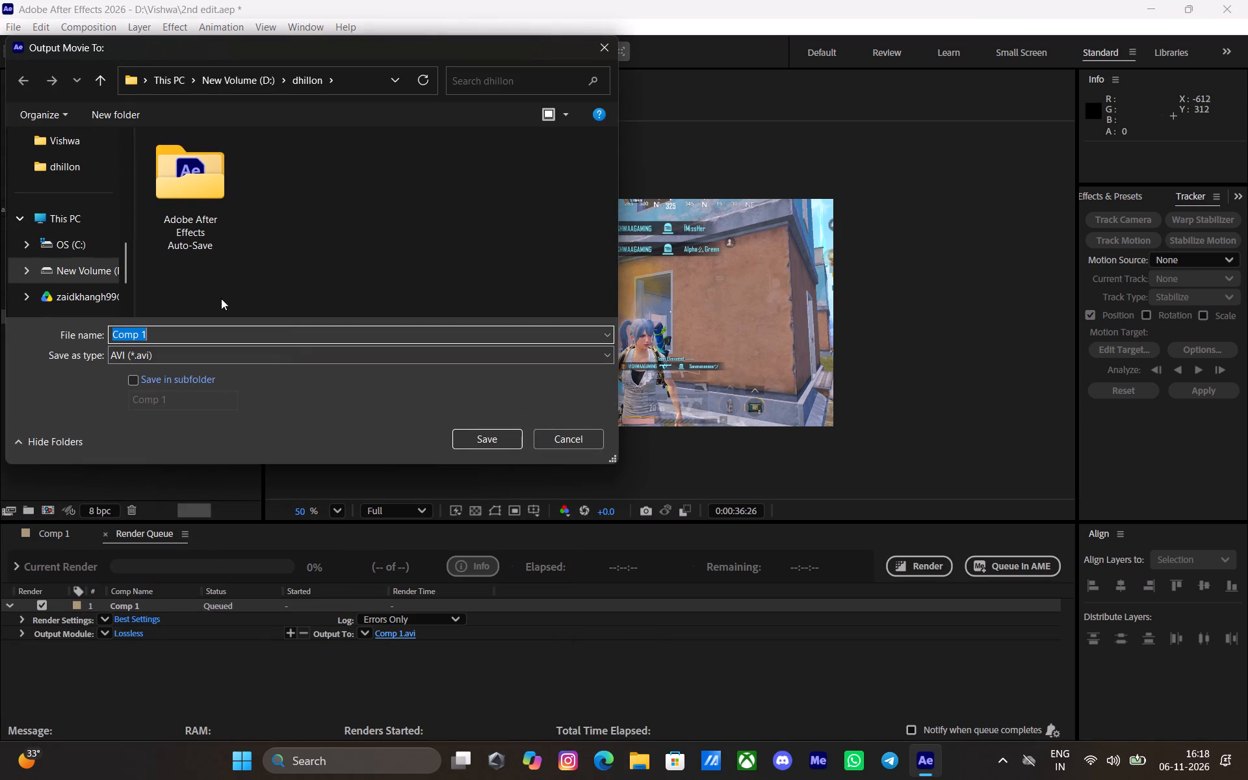
left_click(83, 137)
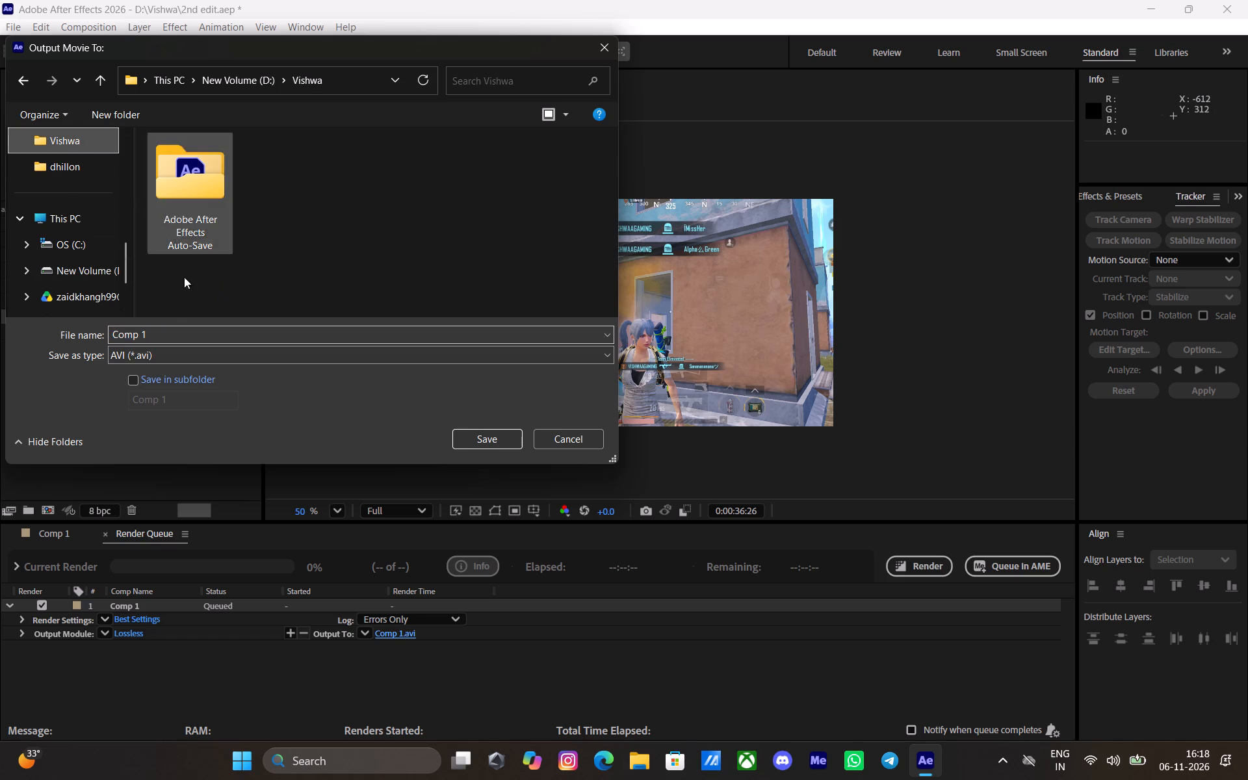
left_click(155, 328)
type("2nd edit")
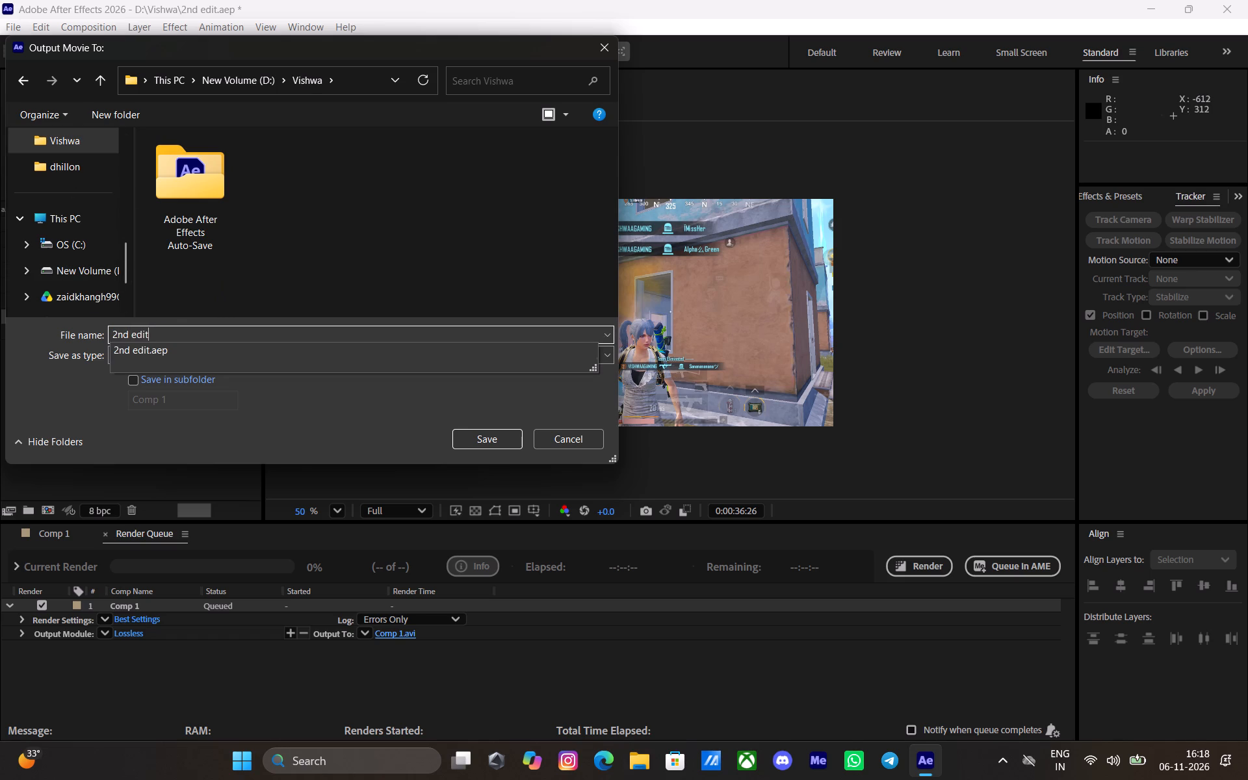
left_click(471, 429)
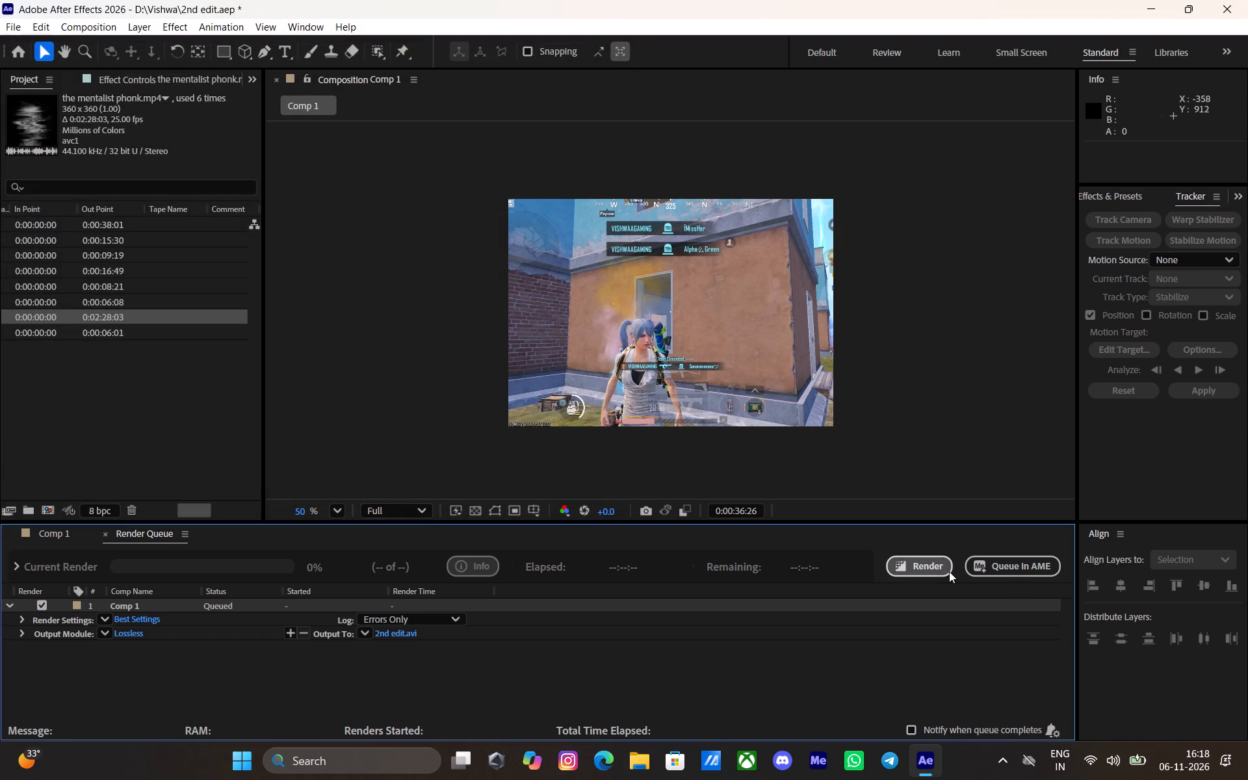
Start rendering the queued Comp 1 and watch its frames in the composition viewer.
left_click(949, 571)
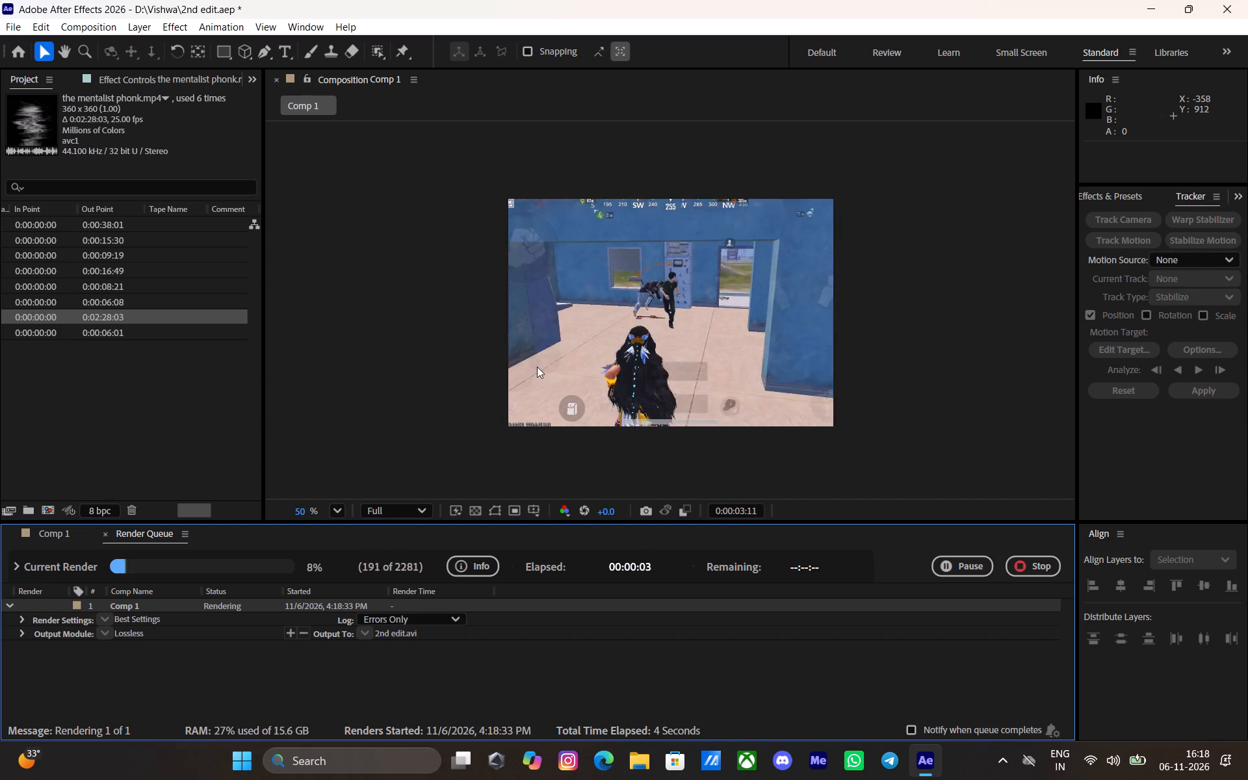
scroll(649, 339, "up", 8)
scroll(649, 339, "down", 4)
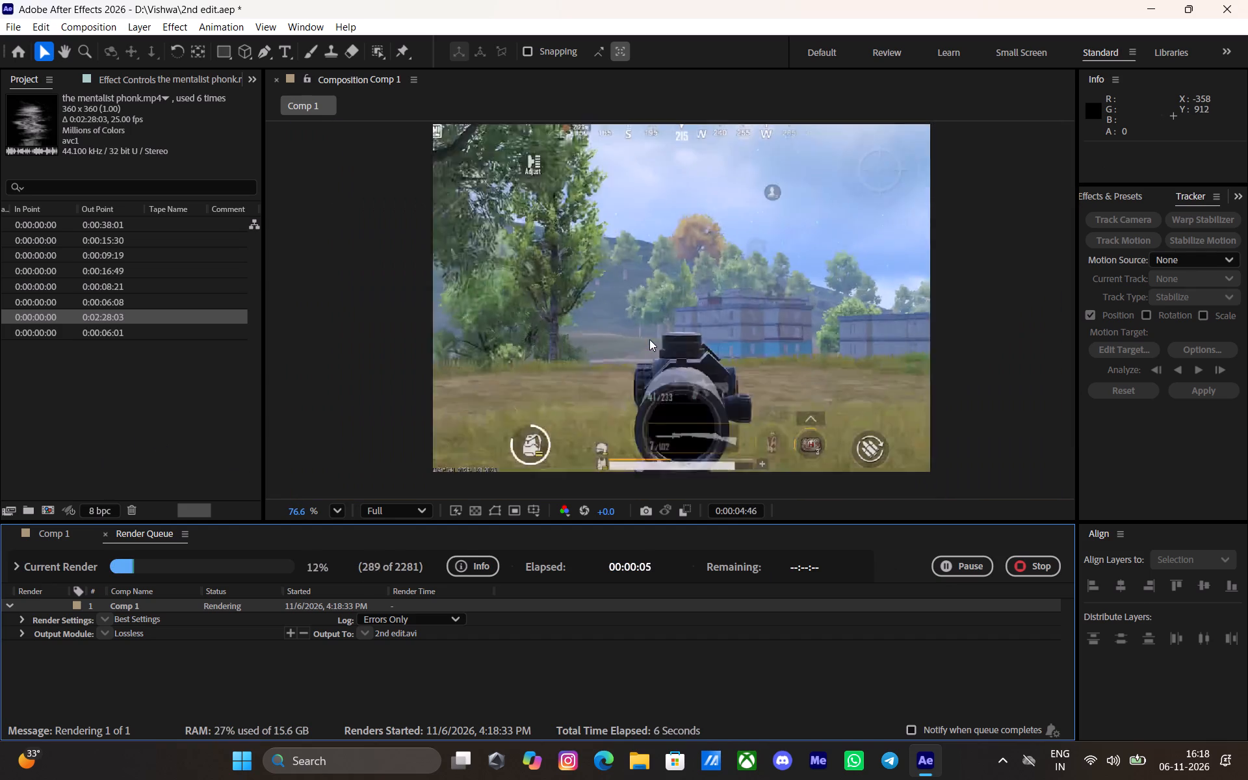
scroll(649, 339, "down", 2)
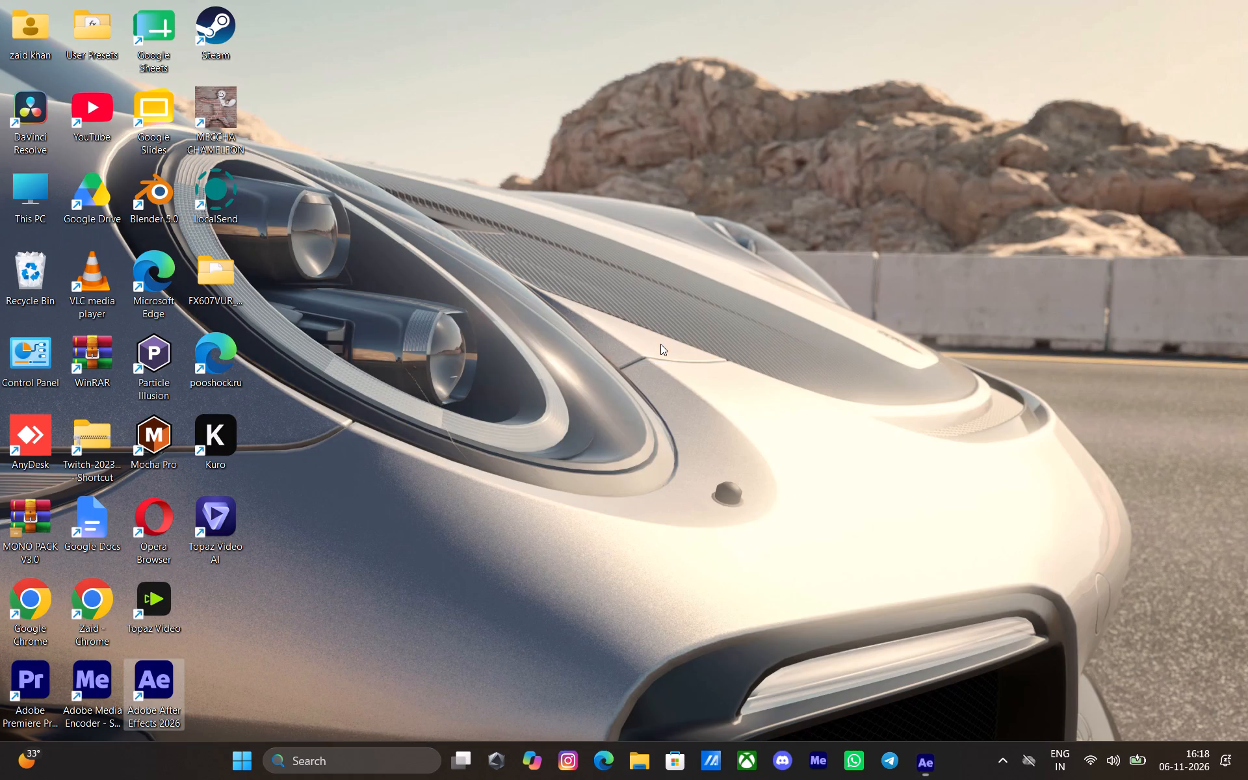
Launch Topaz Video AI and Kuro from the desktop while the render runs.
double_click(224, 510)
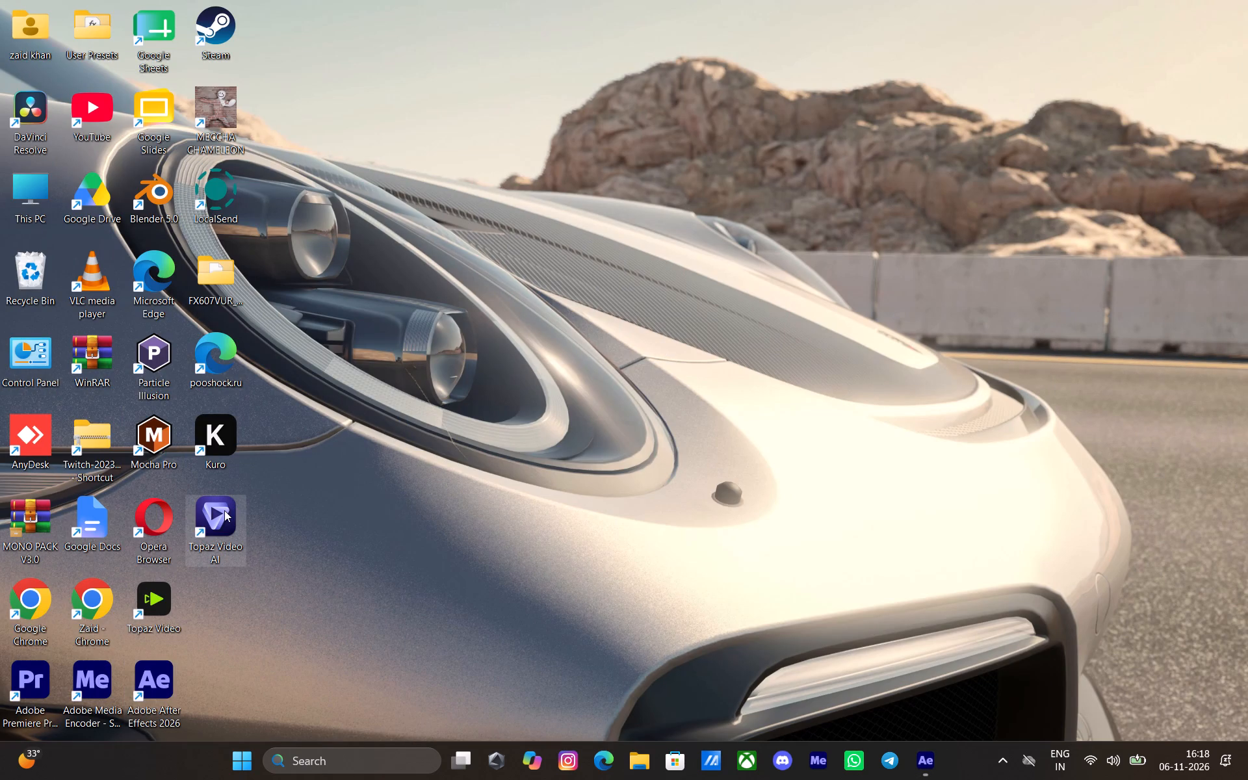